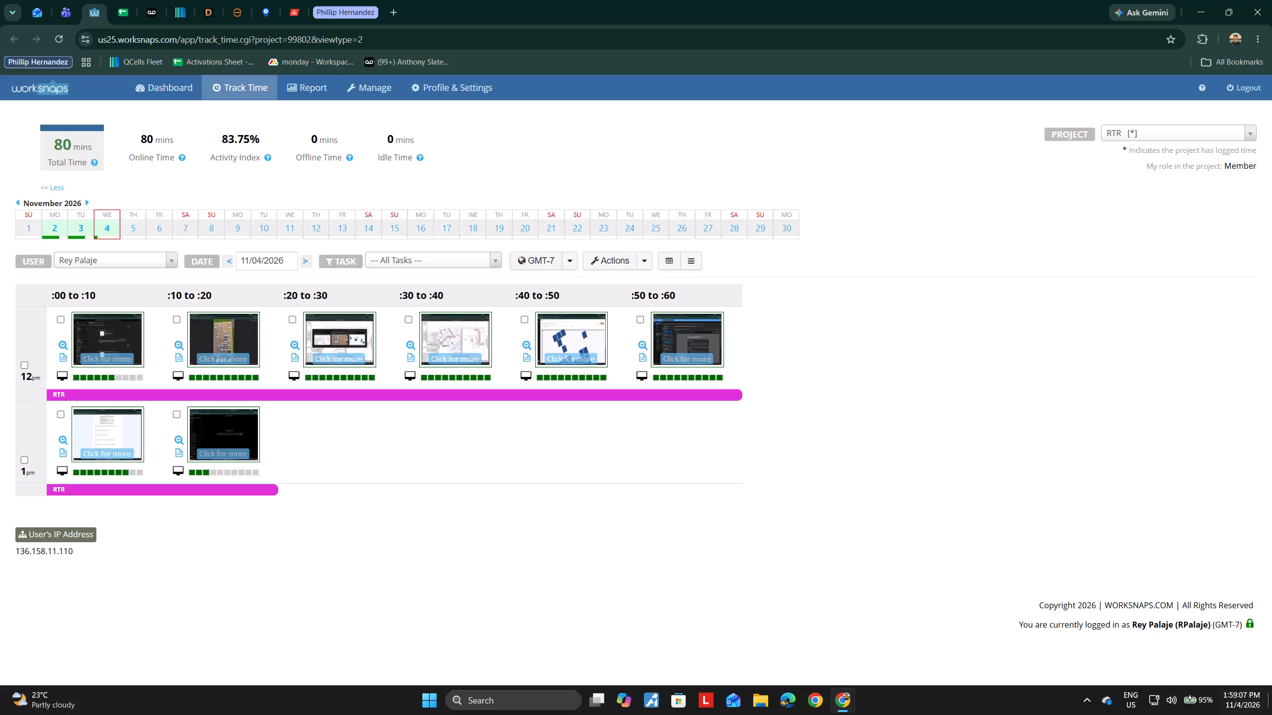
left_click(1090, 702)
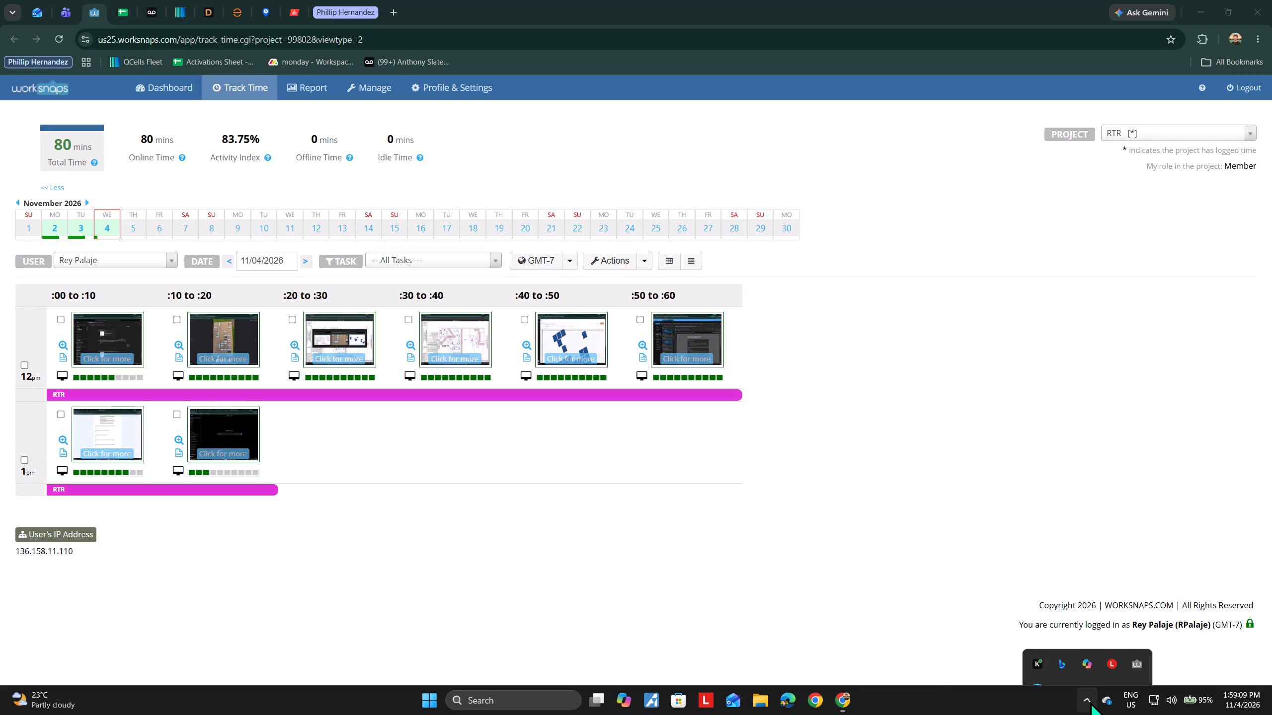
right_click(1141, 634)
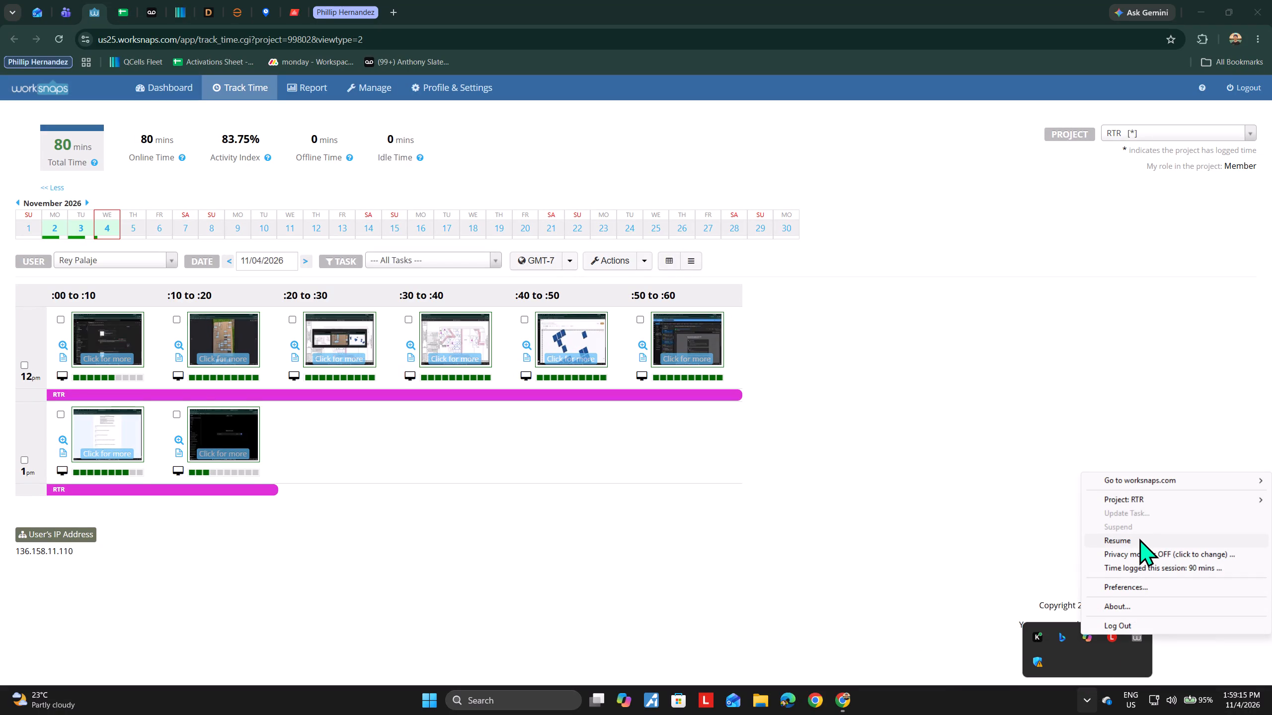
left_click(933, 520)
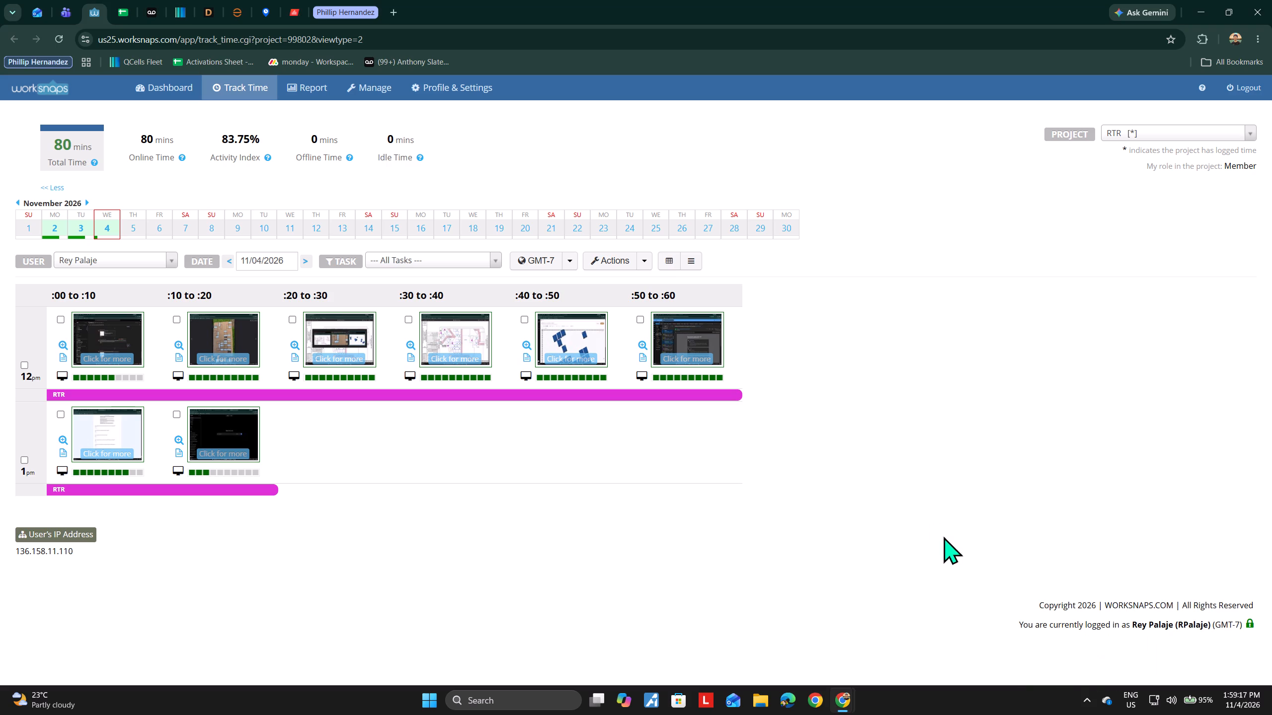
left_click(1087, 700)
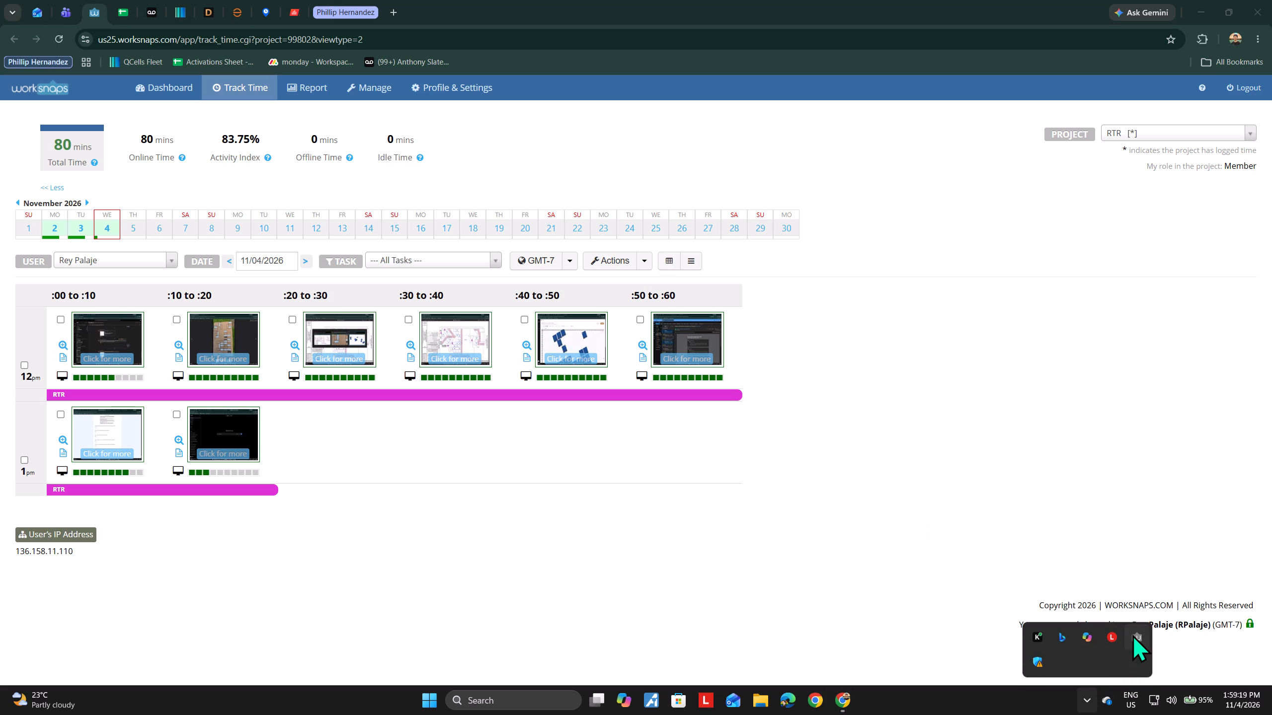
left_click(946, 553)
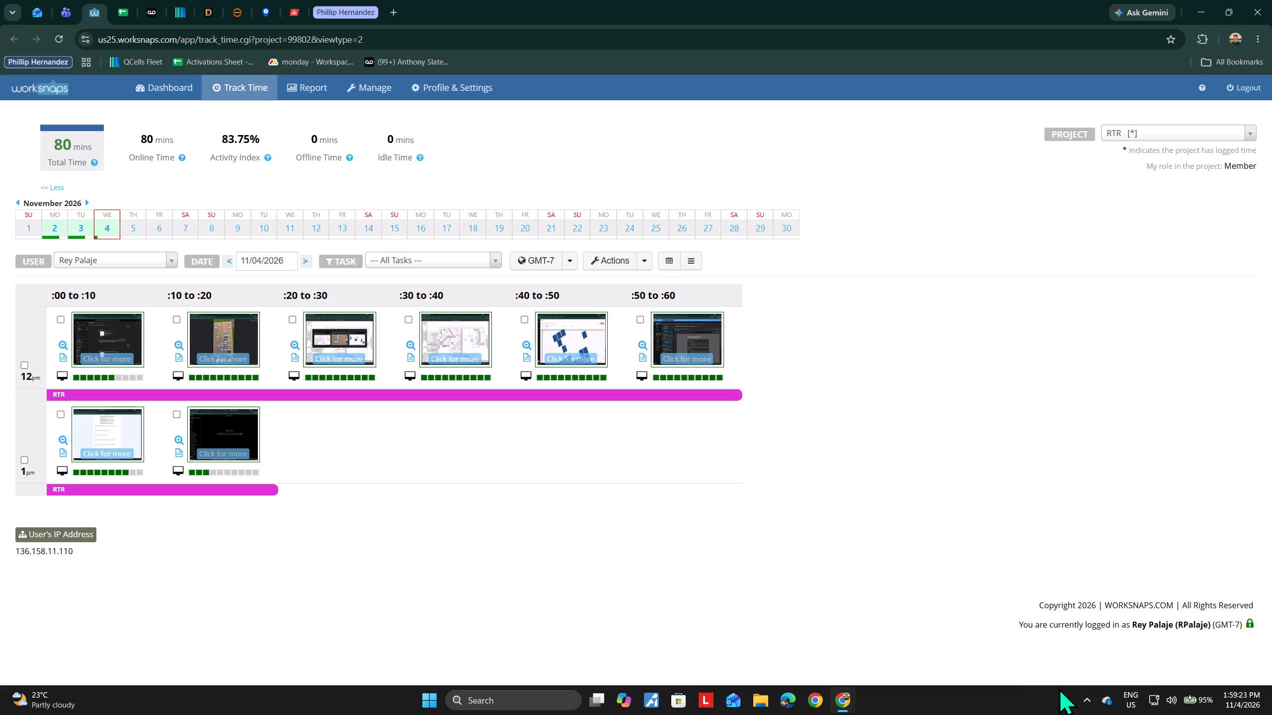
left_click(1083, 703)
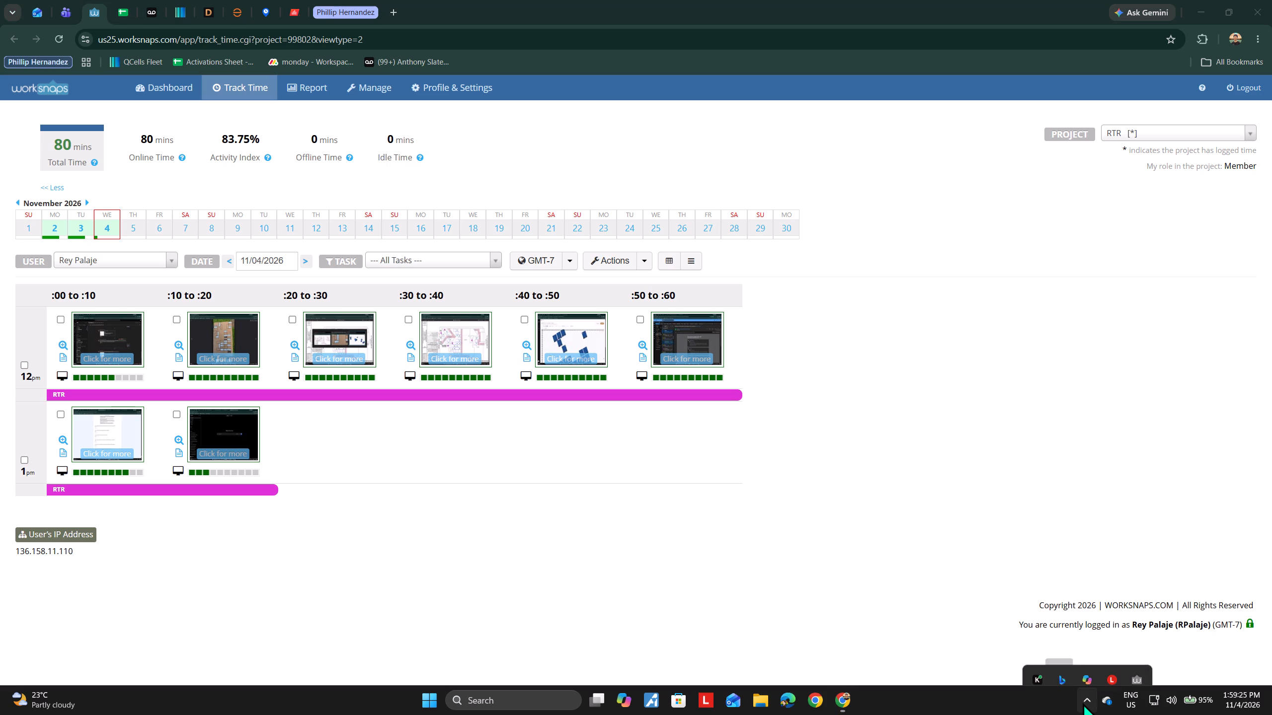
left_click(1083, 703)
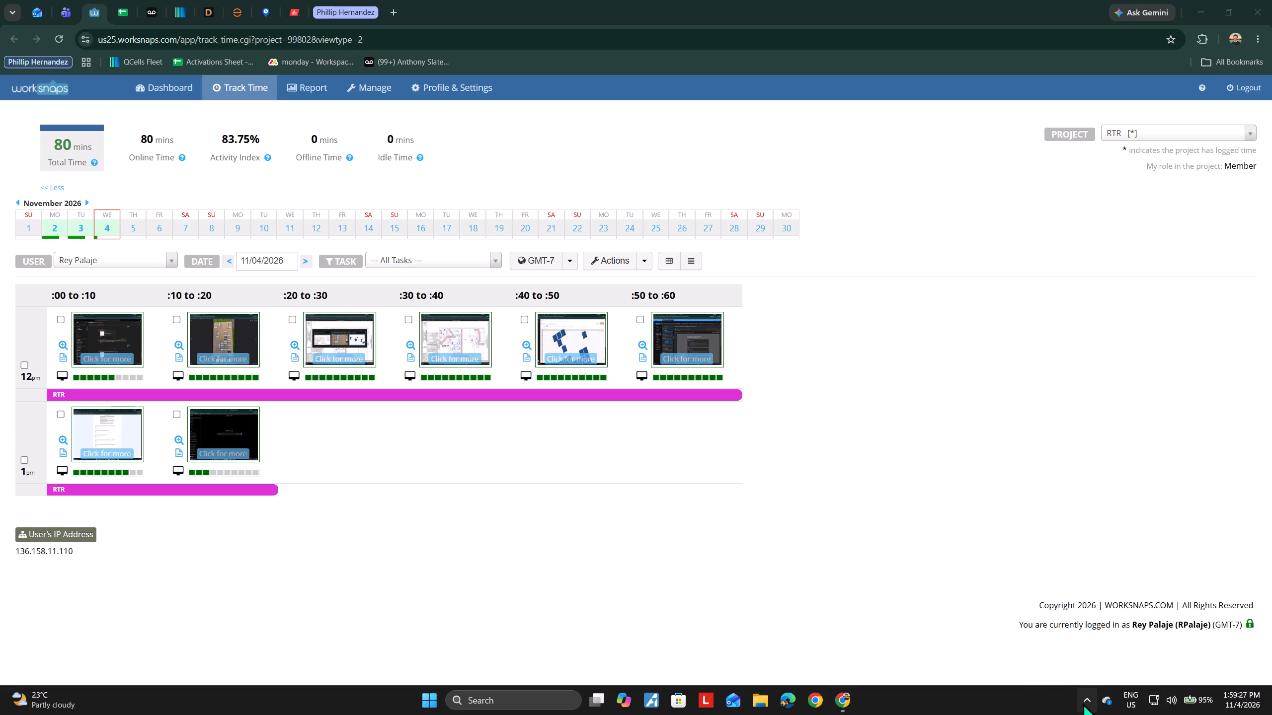
Resume the suspended time tracking for the RTR project in the Worksnaps client.
left_click(1083, 703)
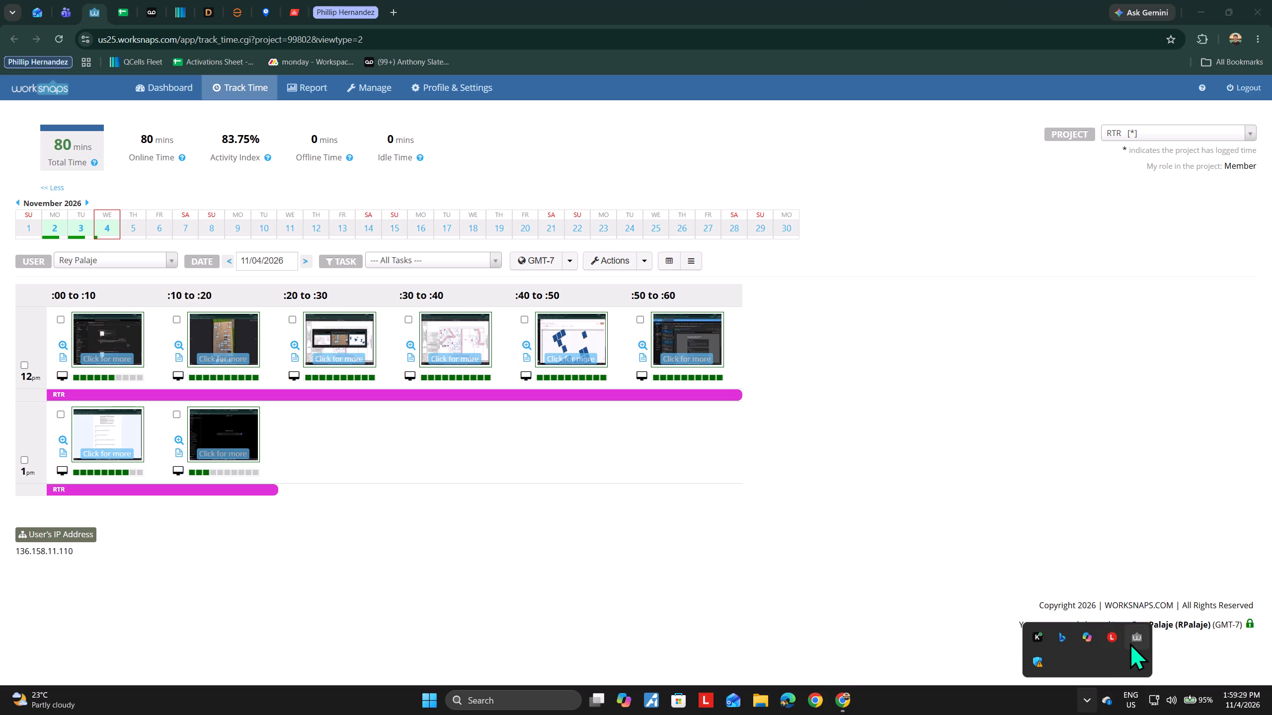
right_click(1132, 641)
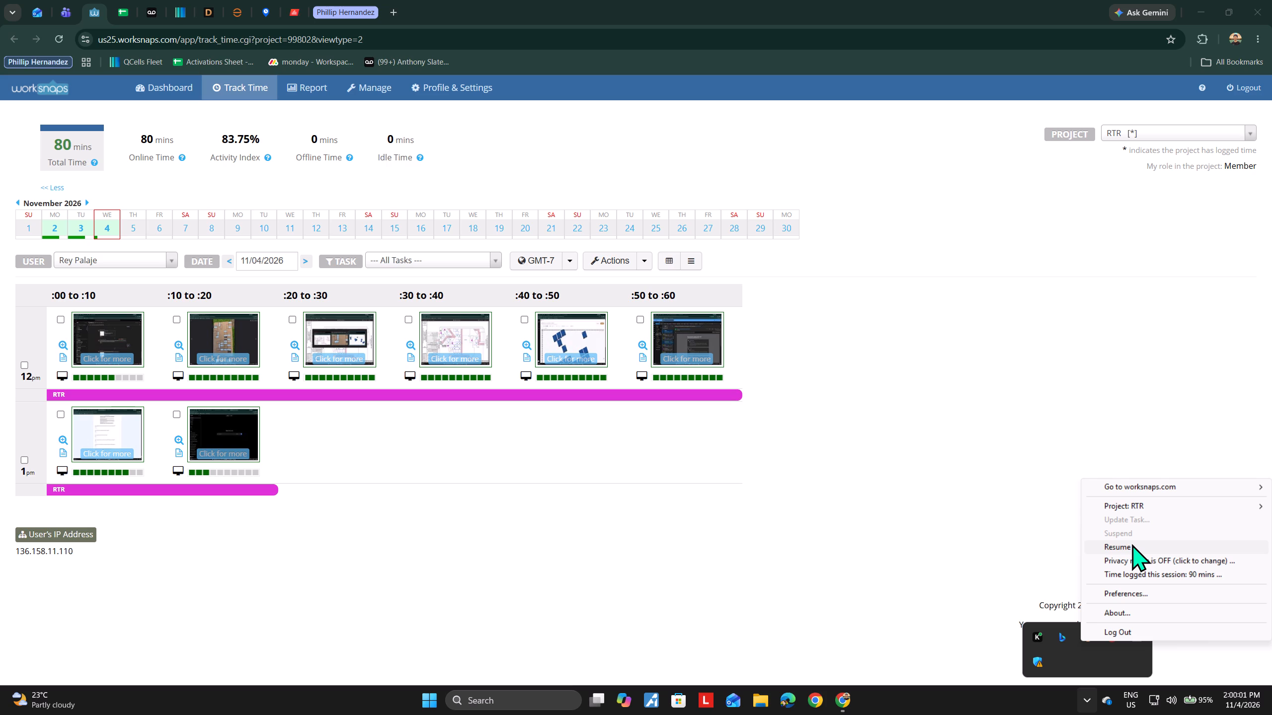
Resume the suspended time tracking for the RTR project in the Worksnaps client.
left_click(1132, 544)
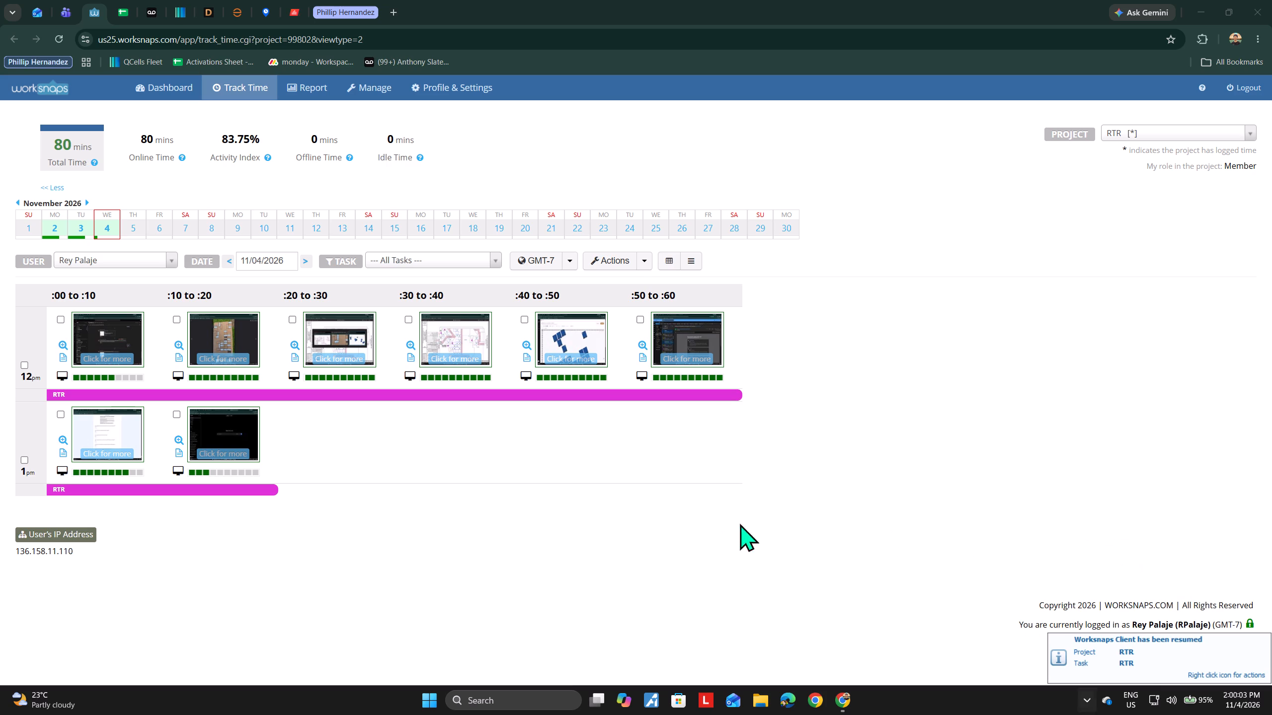
Switch back to Chrome and reload the Worksnaps Track Time page for the RTR project on 11/04/2026.
left_click(865, 557)
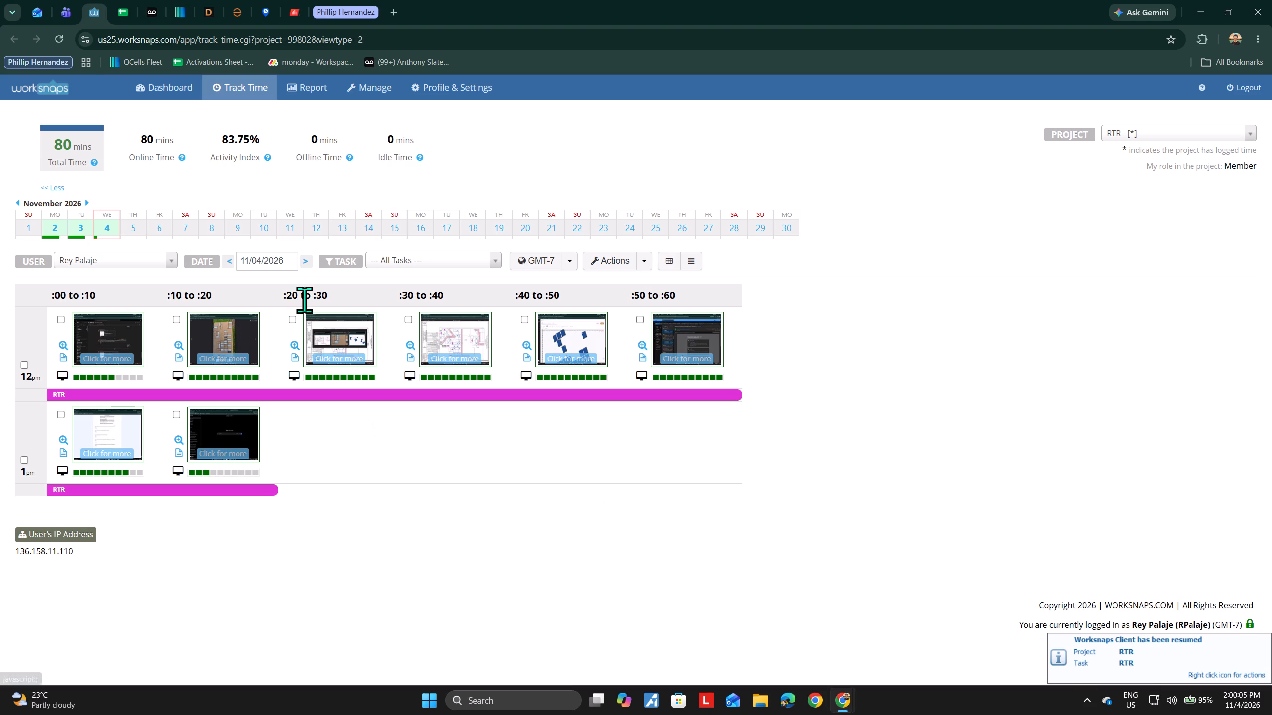
left_click(62, 37)
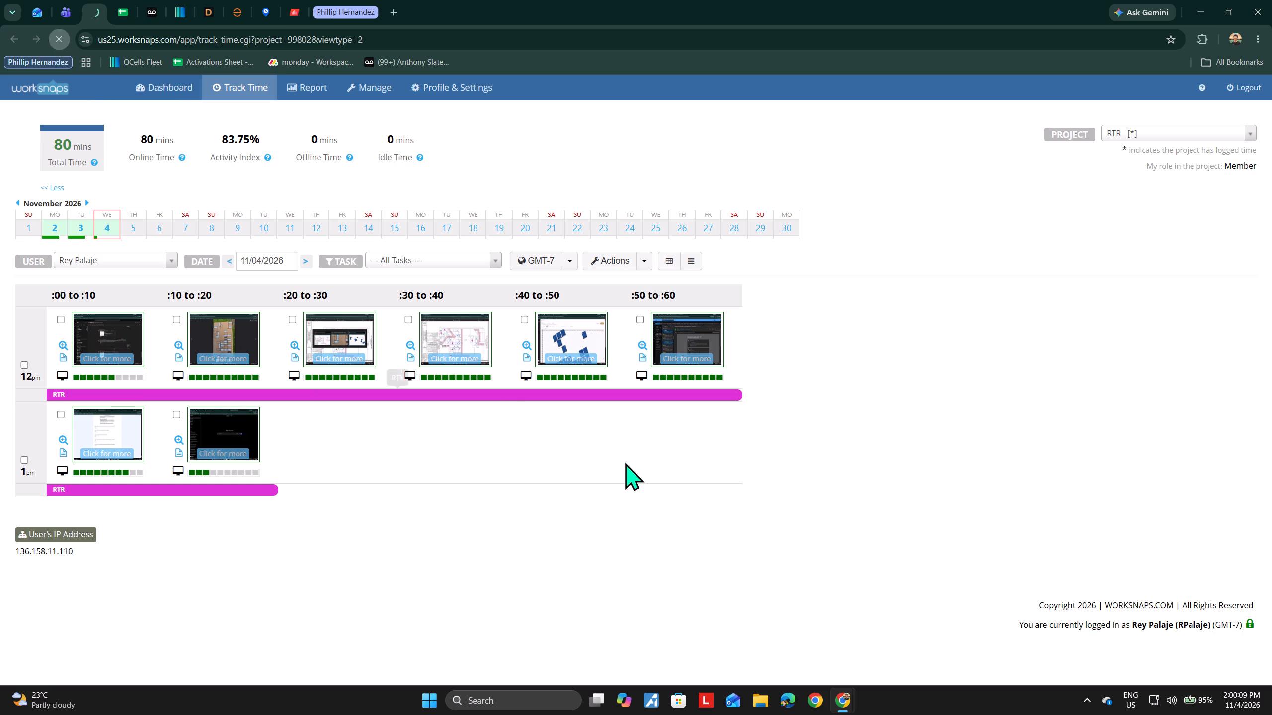
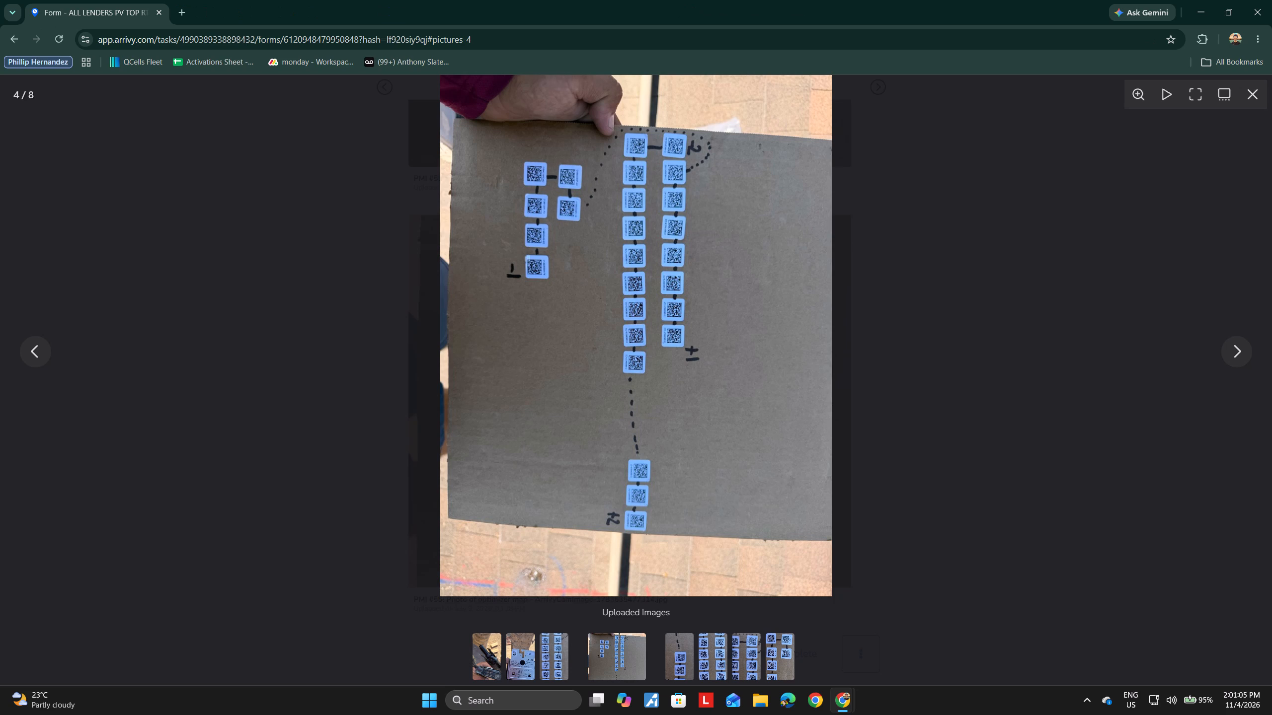
Check the uploaded QR-sticker panel layout photo against the serial-number reply in the RTR 3.0 Final Funding Review record, and close the photo window.
key("alt+Tab")
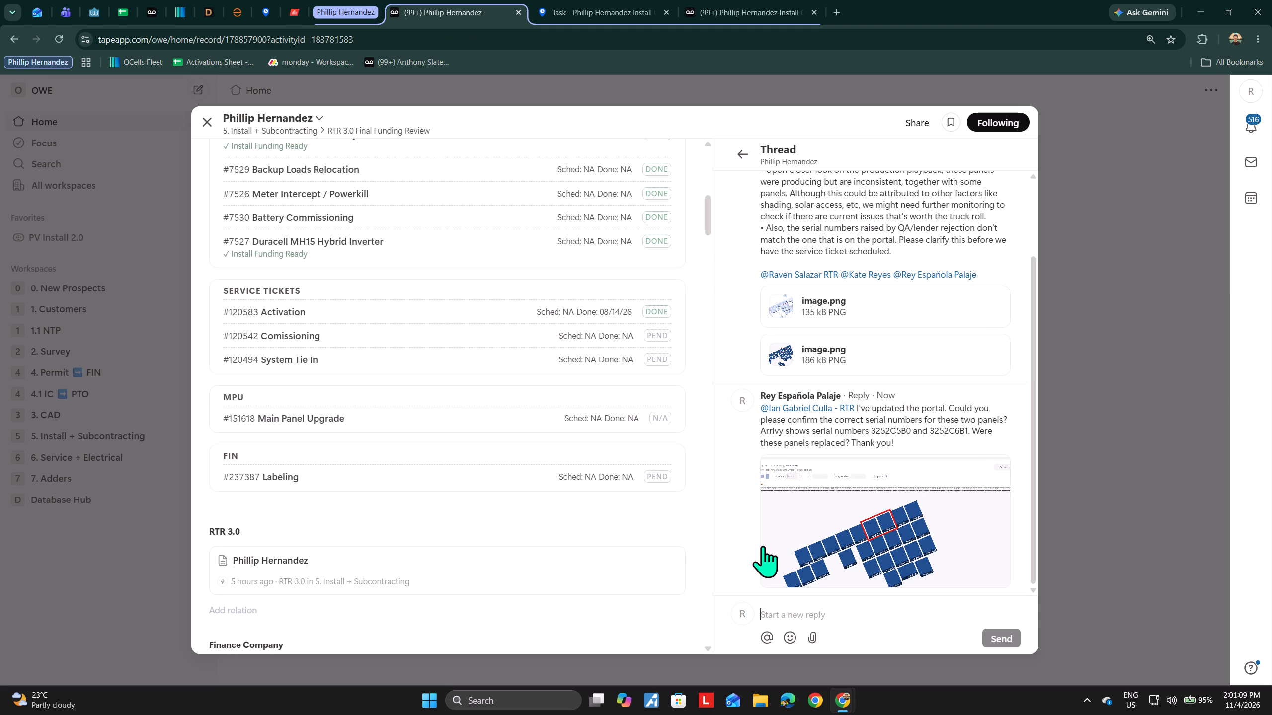
key("alt+Tab")
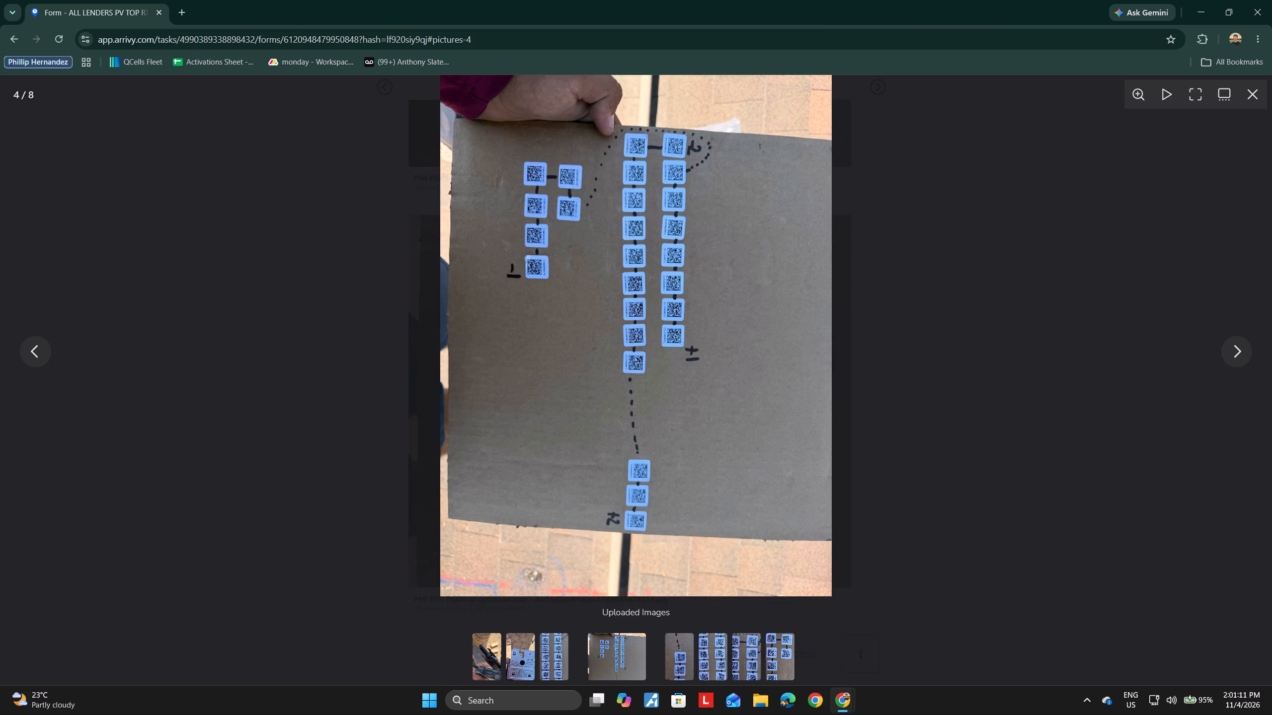
key("alt+Tab")
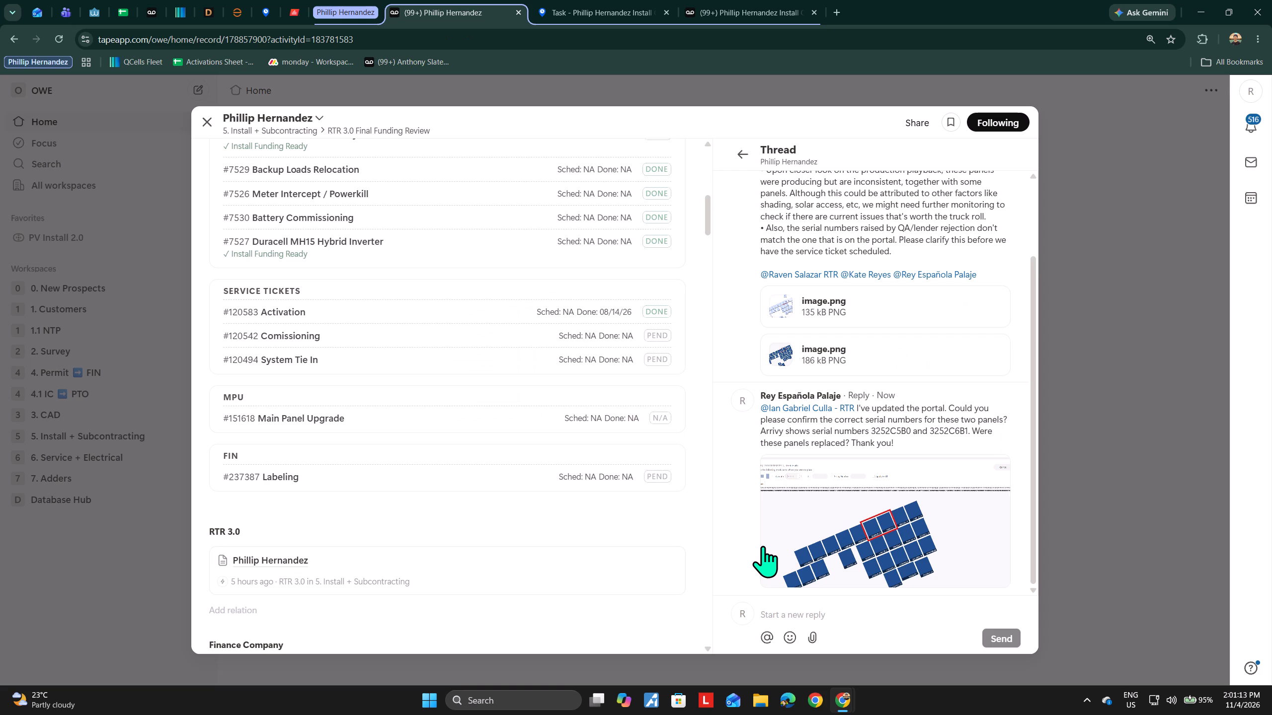
key("alt+Tab")
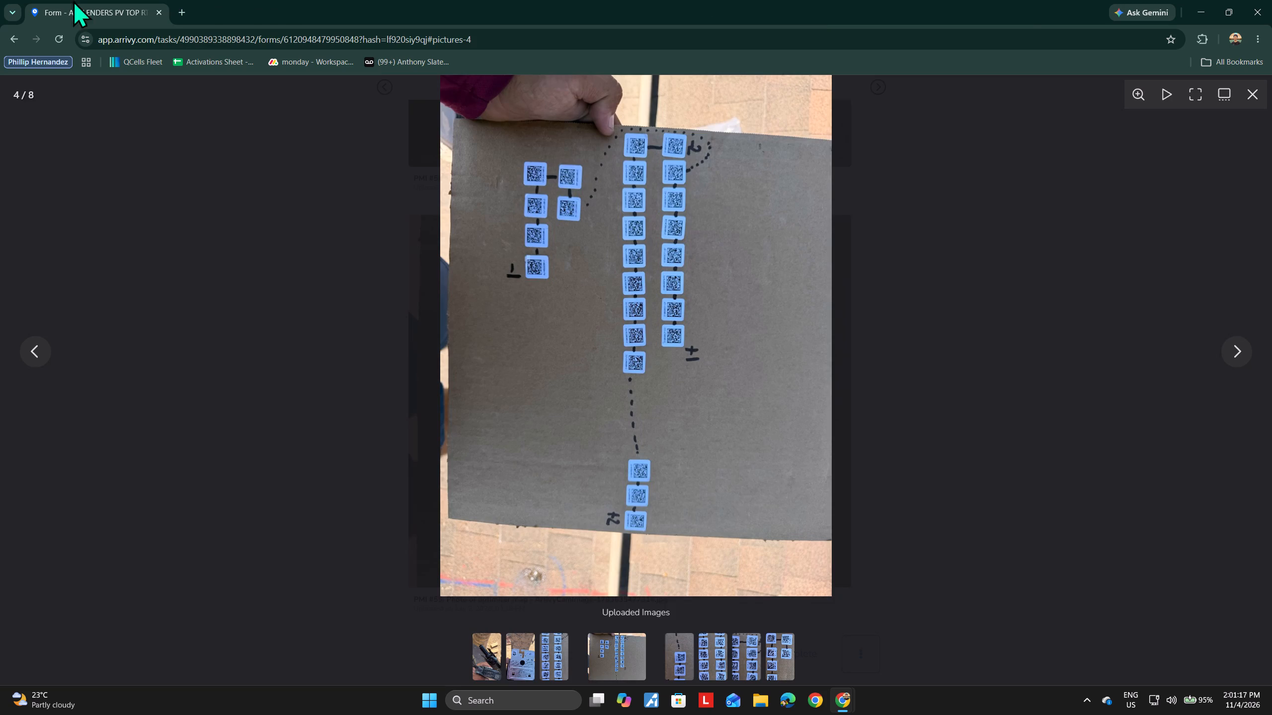
left_click(1262, 5)
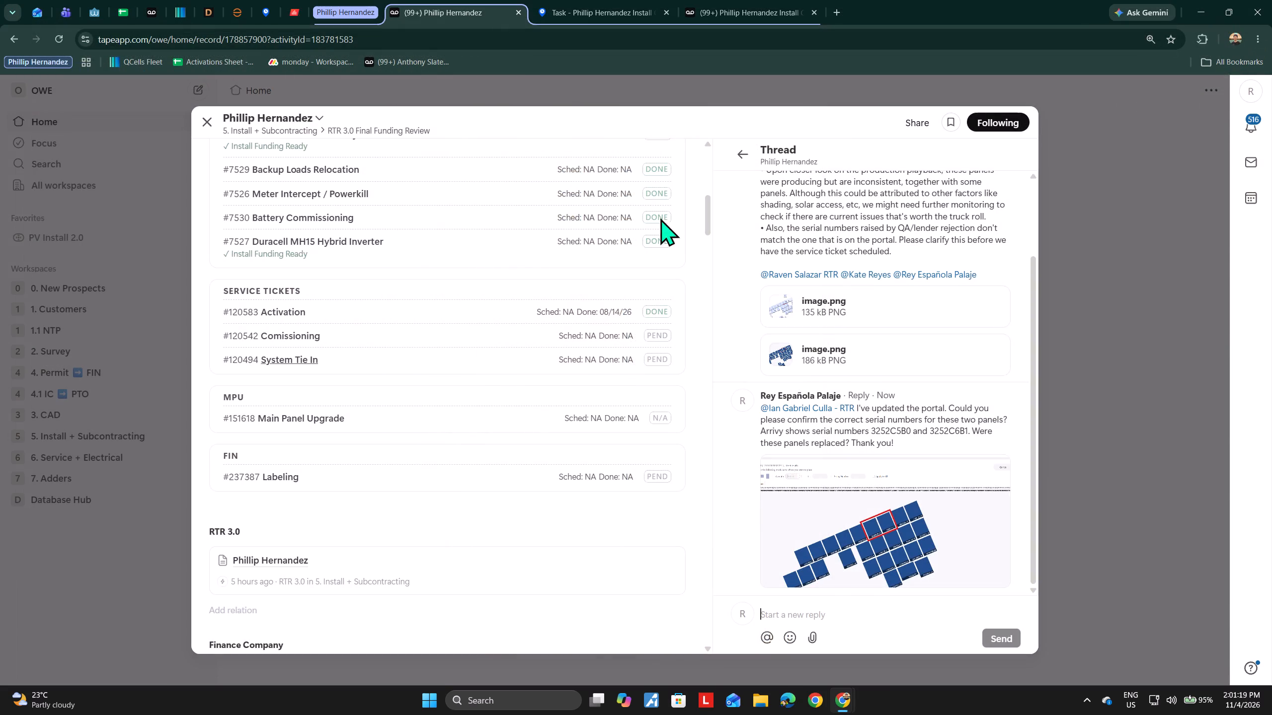
key("alt+Tab")
key("alt+Tab")
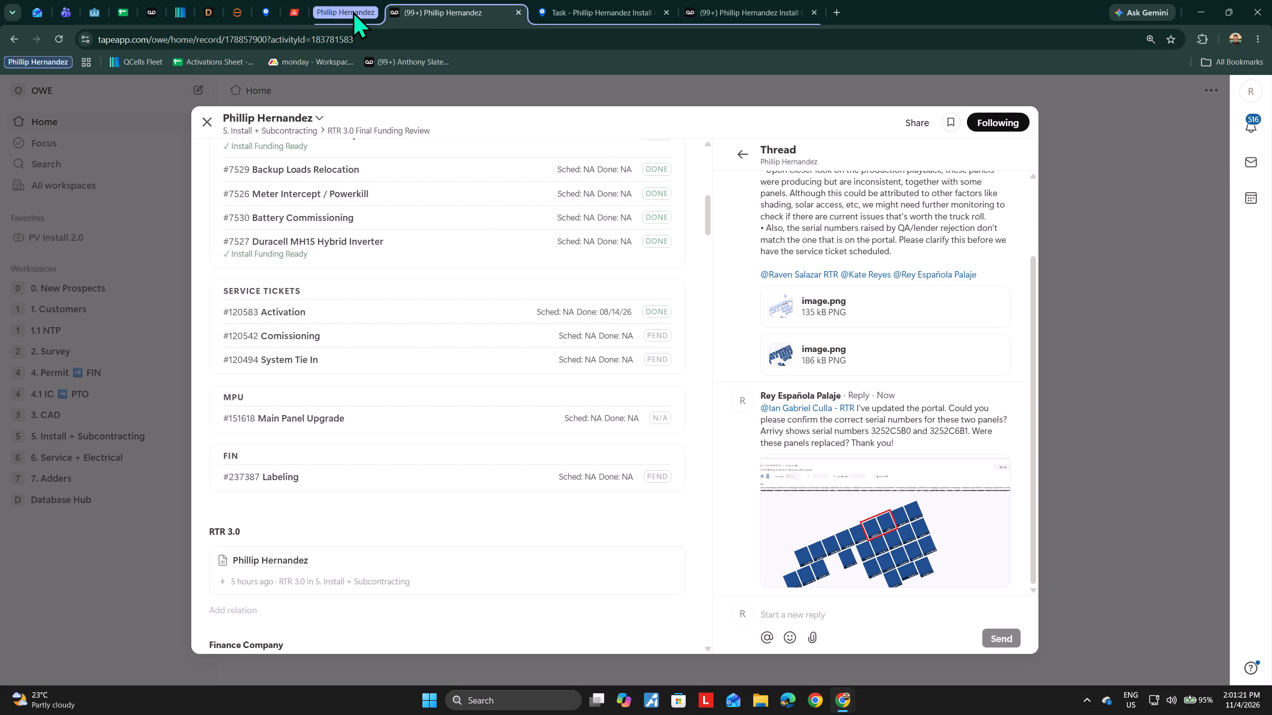
left_click(353, 11)
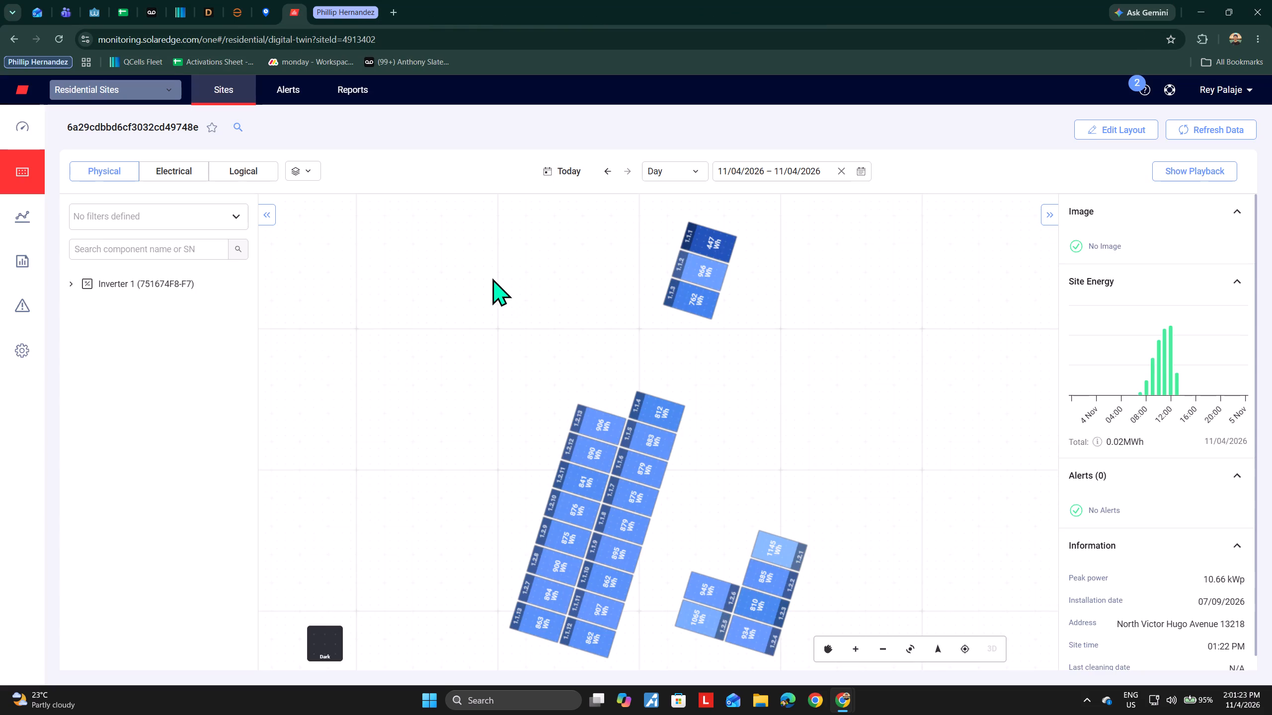
left_click(348, 6)
left_click(482, 3)
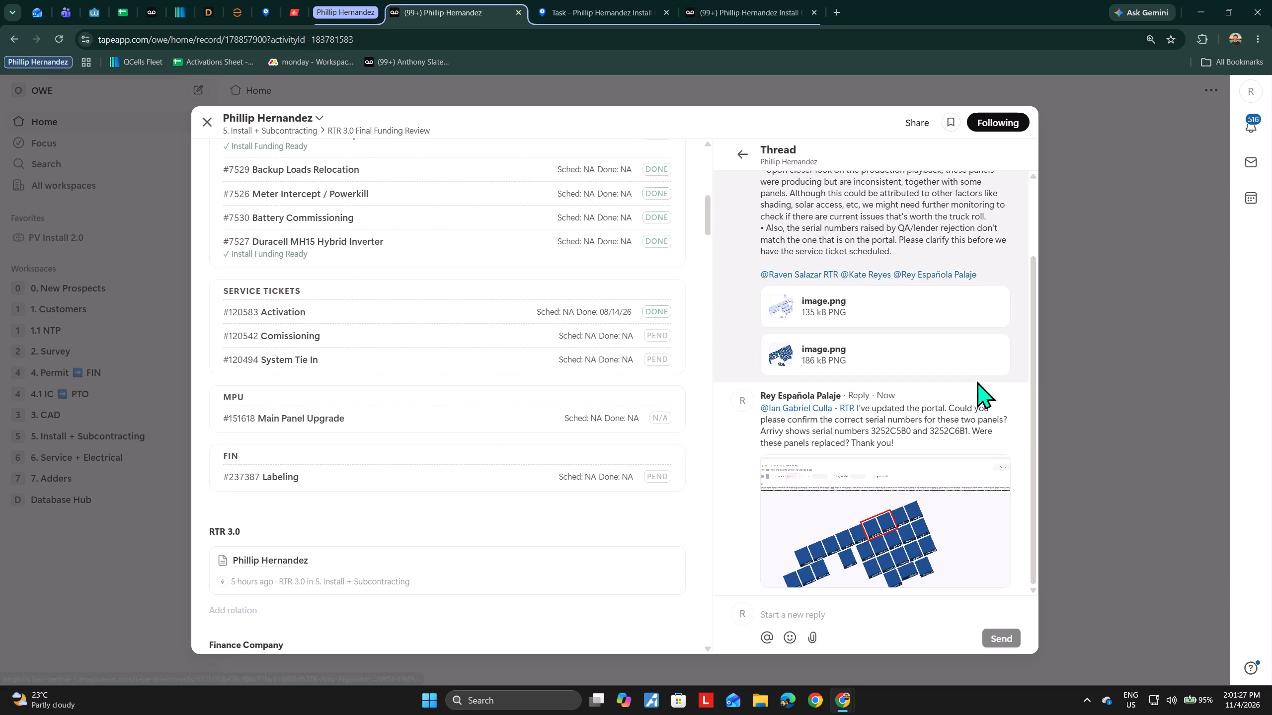
left_click(741, 156)
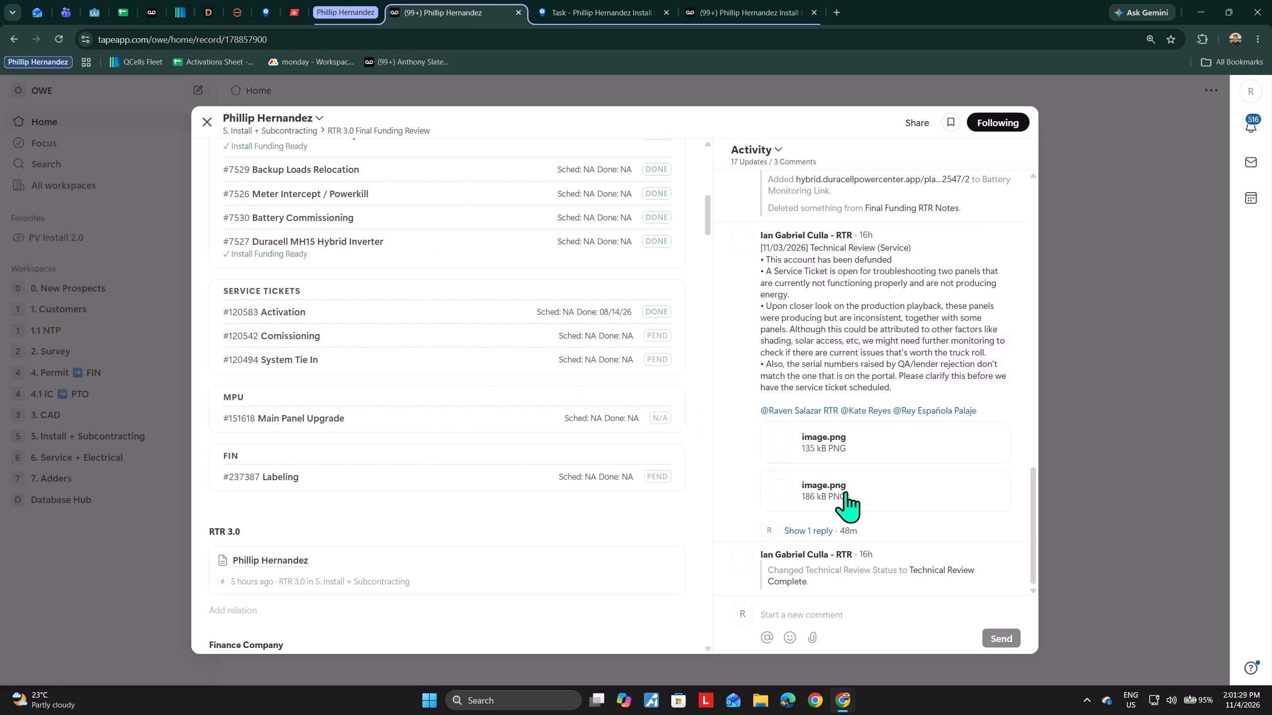
left_click(813, 531)
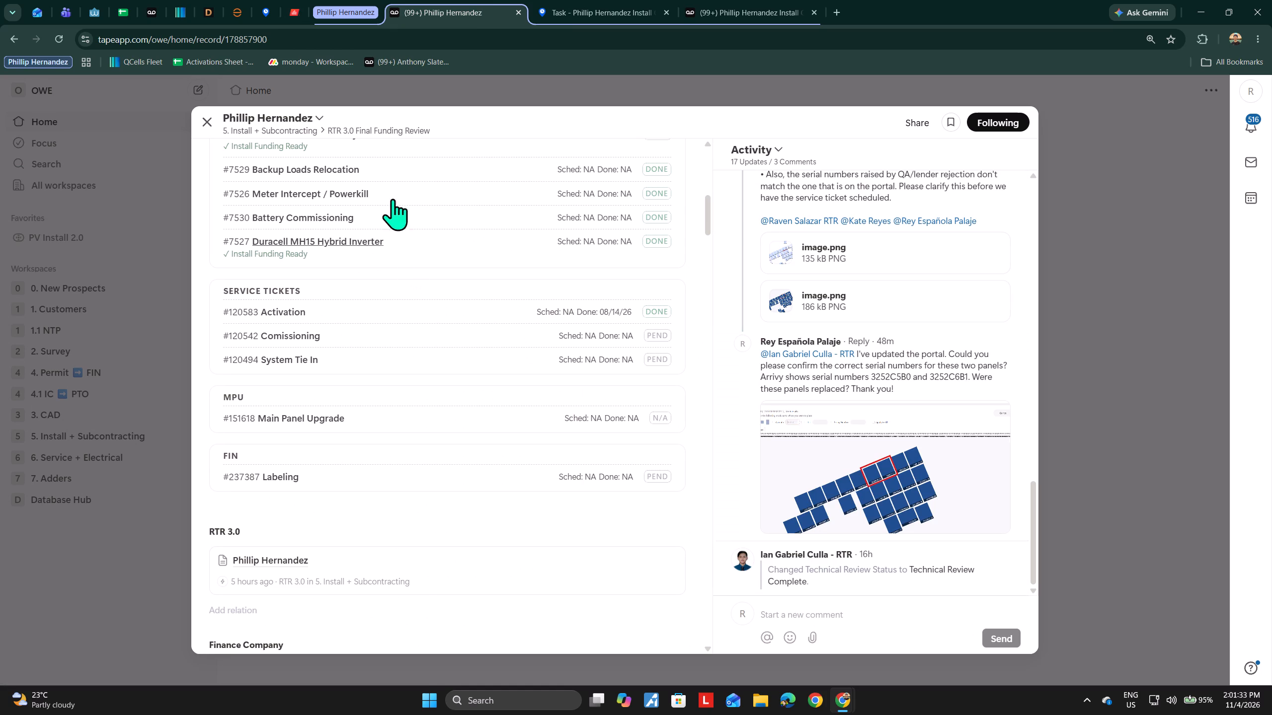
Collapse the reviewed customer's tab group and go to the PV Install 2.0 list.
left_click(353, 7)
left_click(153, 7)
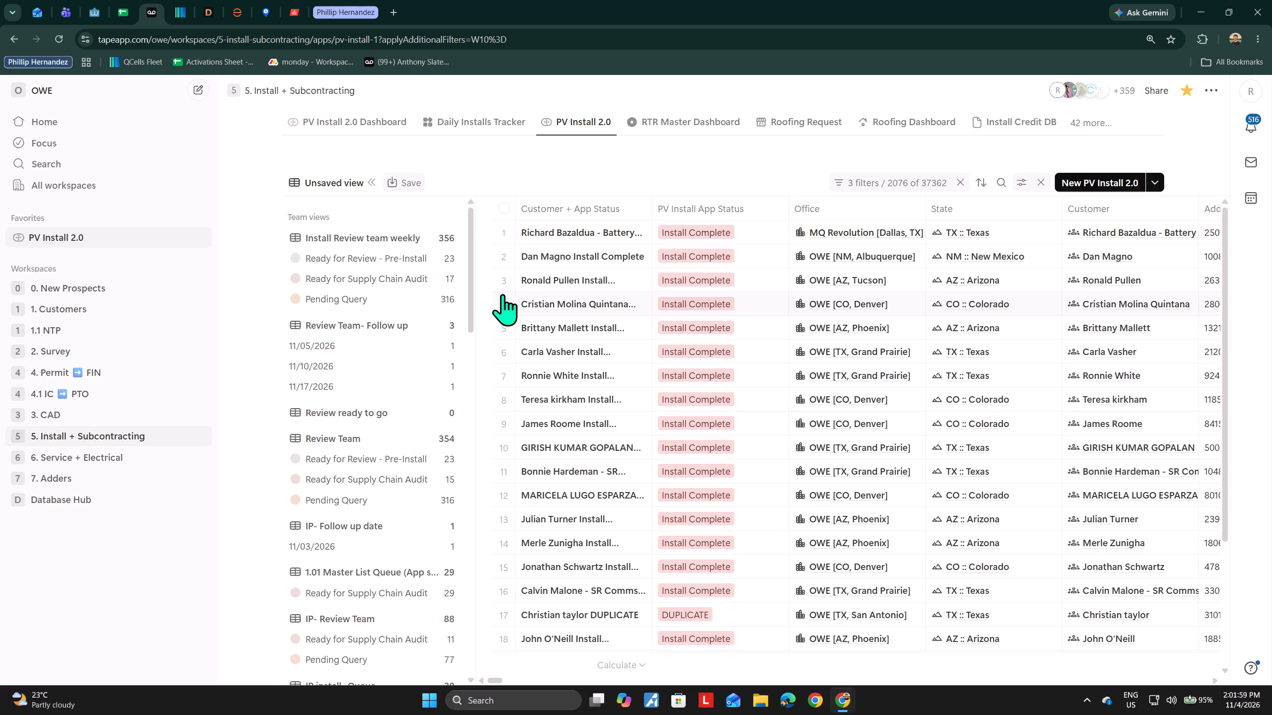
key("alt+Tab")
key("alt+Tab")
Set Micros/Opti's Assigned to N/A in the battery-only install record heading the list, and close the record.
left_click(543, 235)
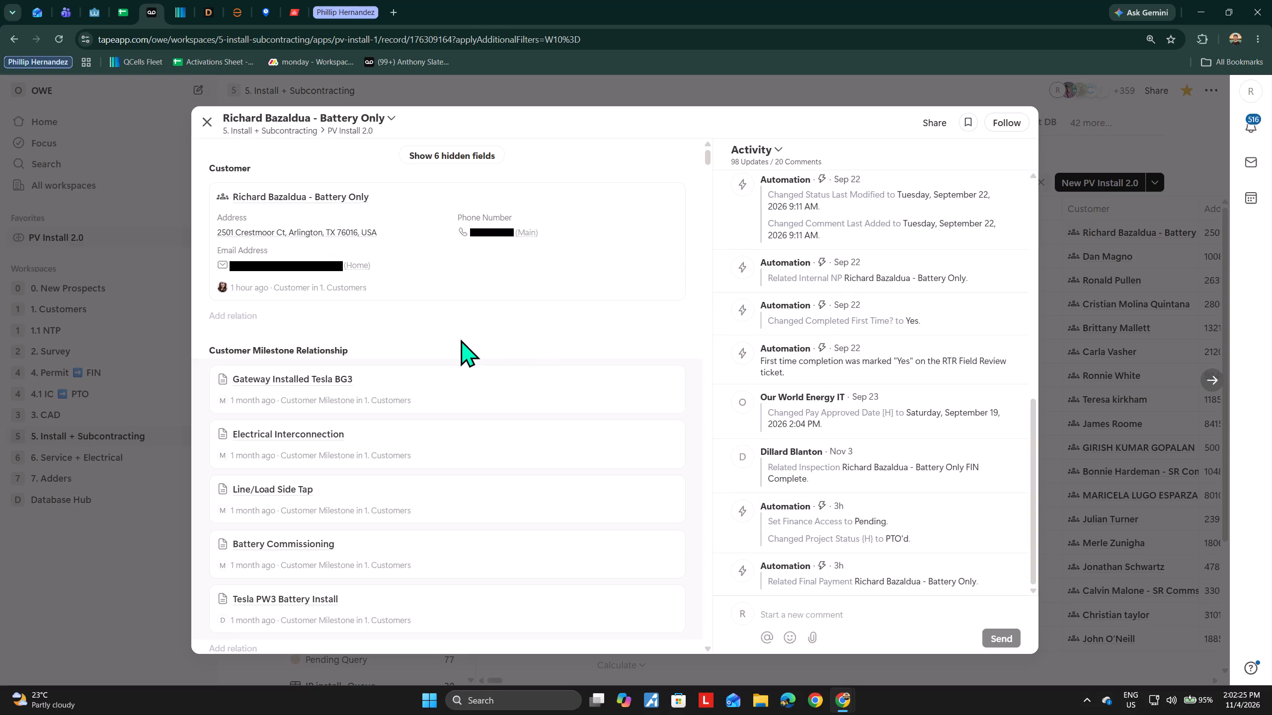
left_click(705, 454)
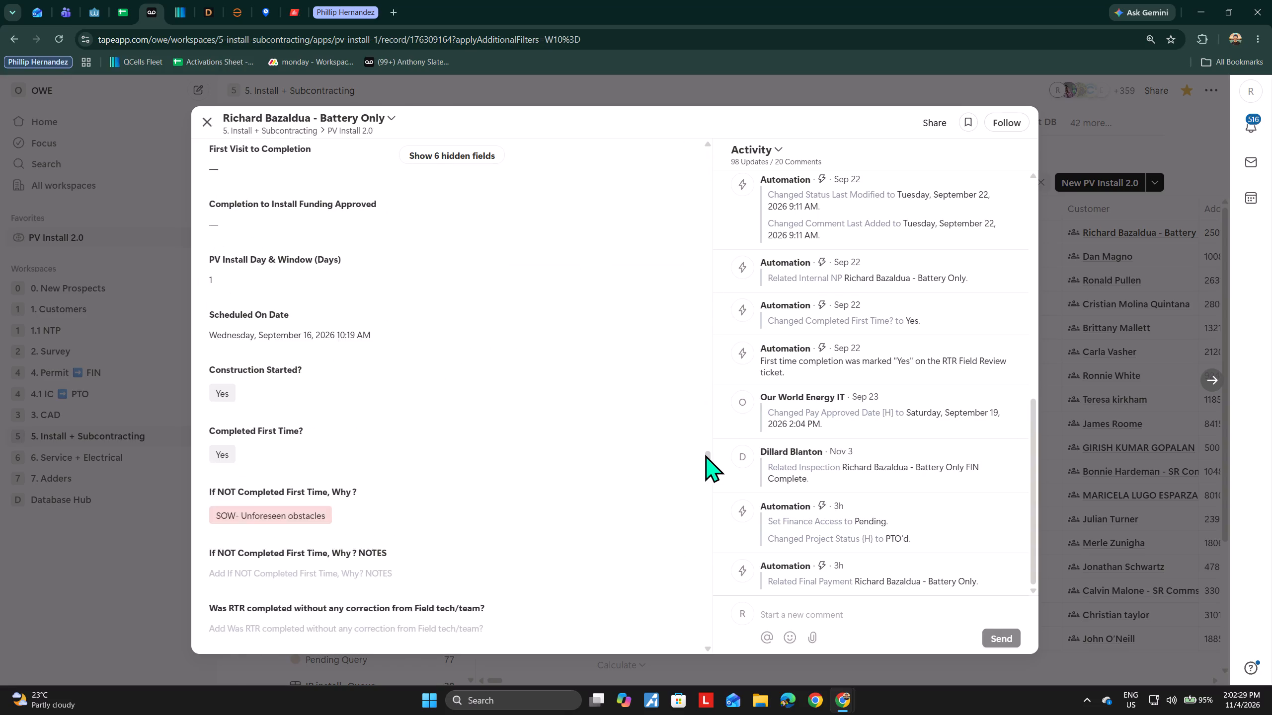
scroll(543, 449, "down", 8)
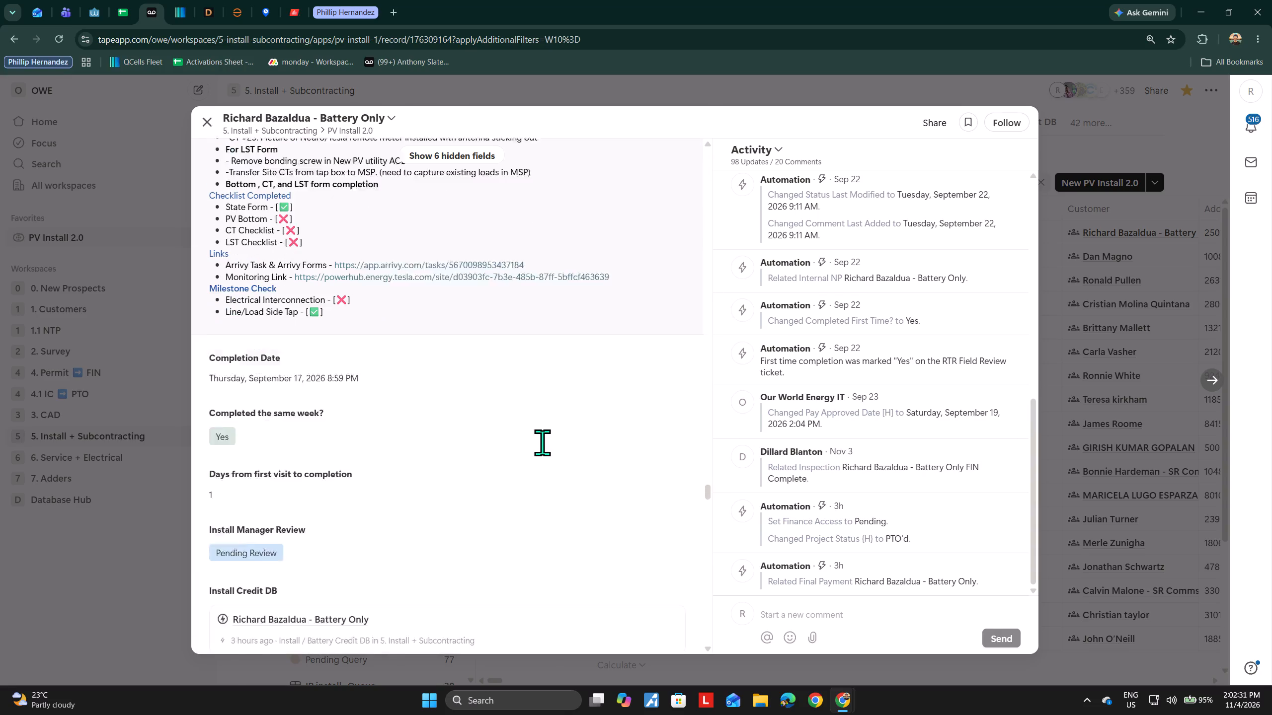
scroll(542, 442, "down", 3)
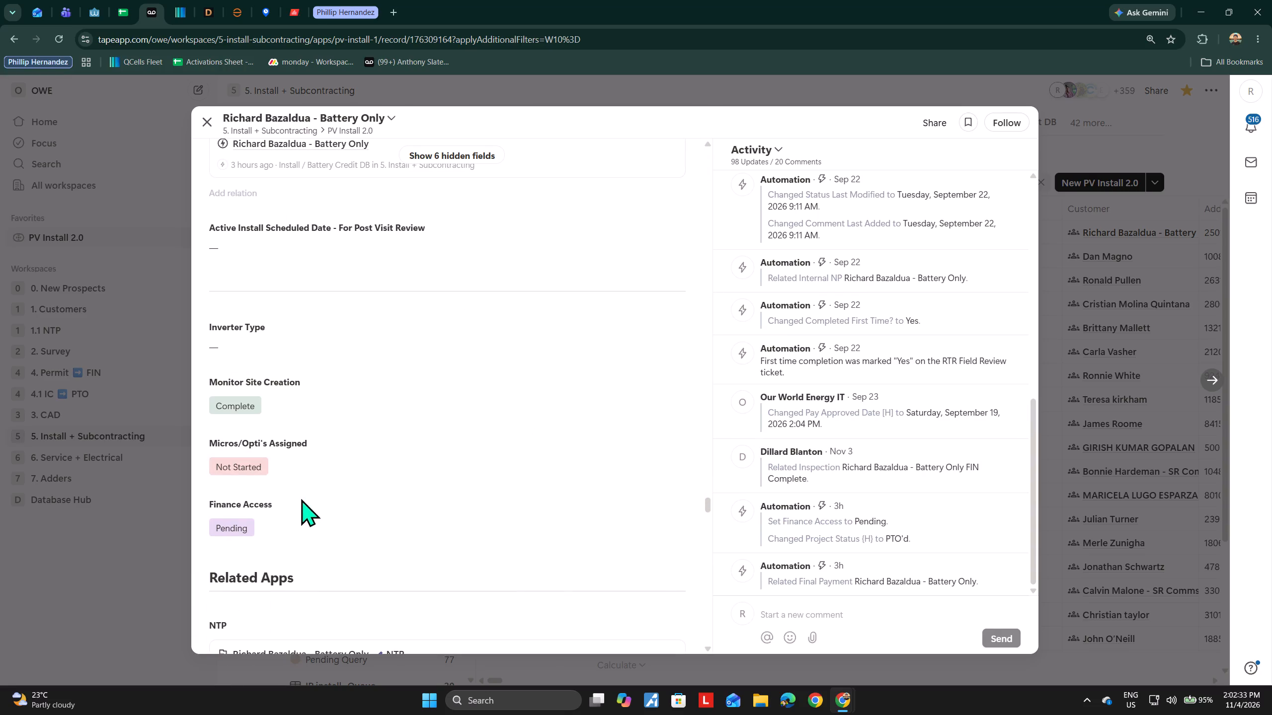
left_click(315, 470)
left_click(244, 581)
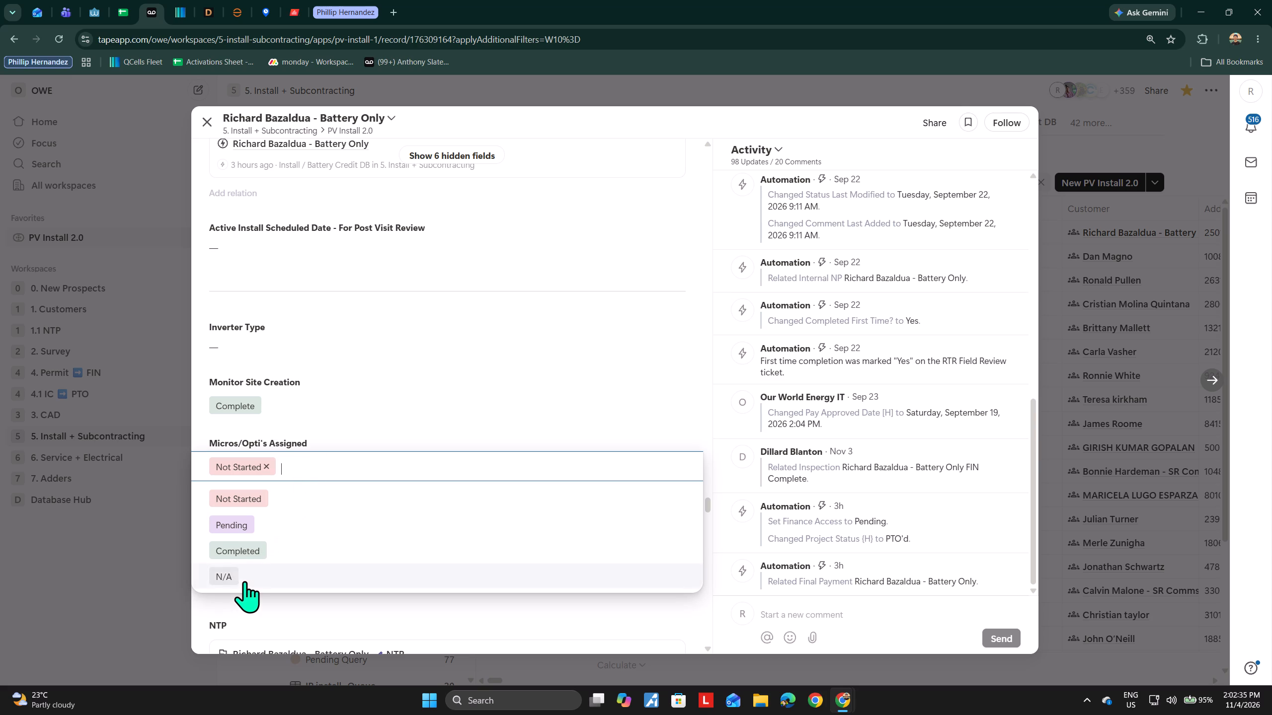
left_click(199, 117)
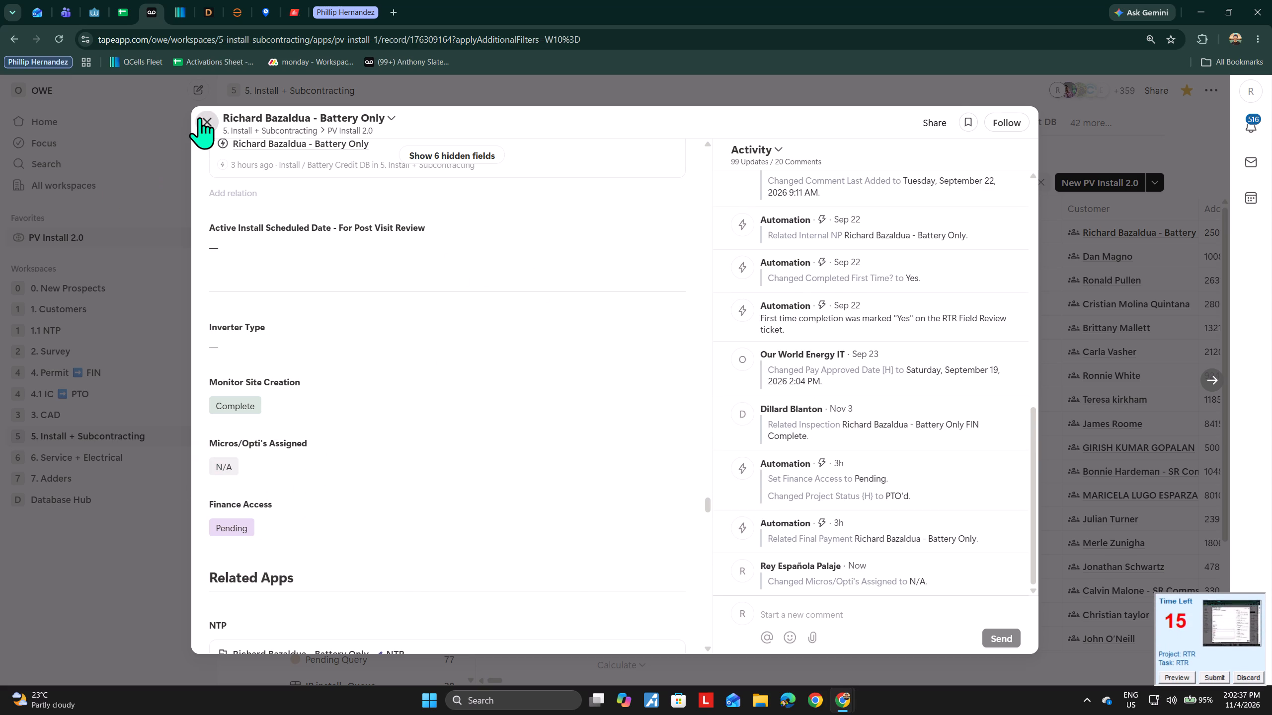
Check the monitoring fields of the Albuquerque, New Mexico install record in row 2, and open its linked customer record in a separate tab.
left_click(598, 256)
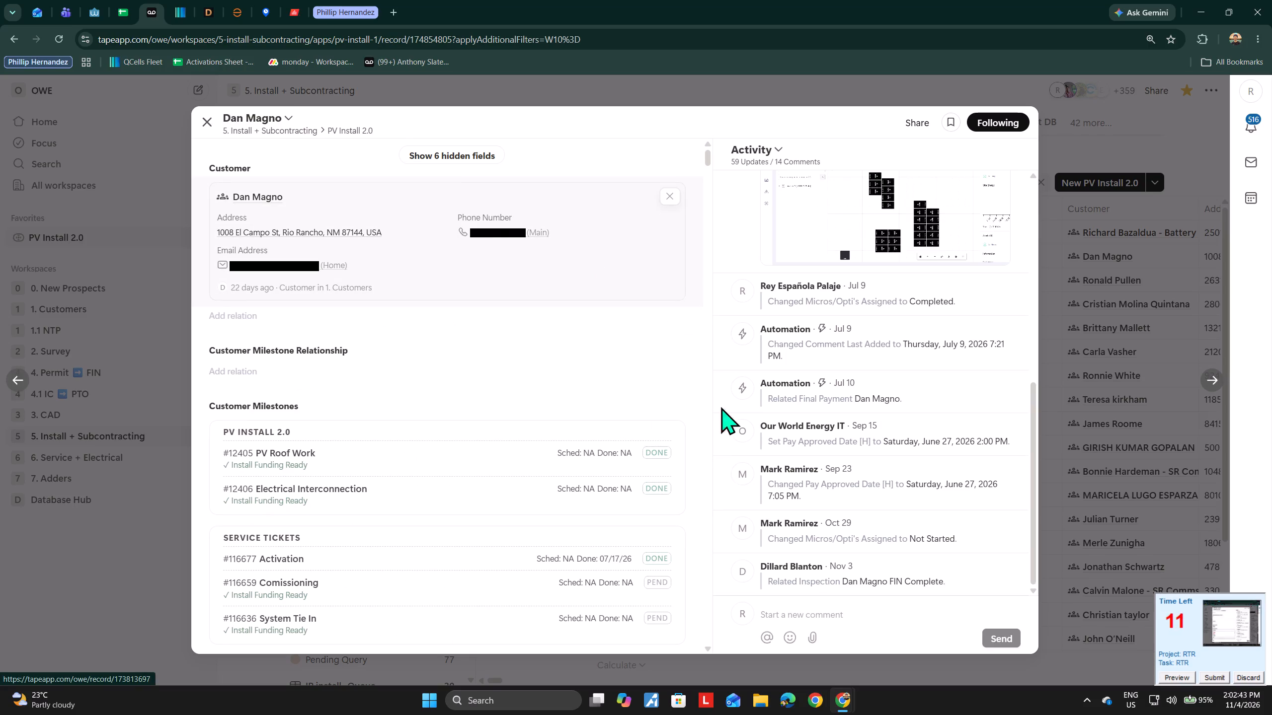
left_click(709, 492)
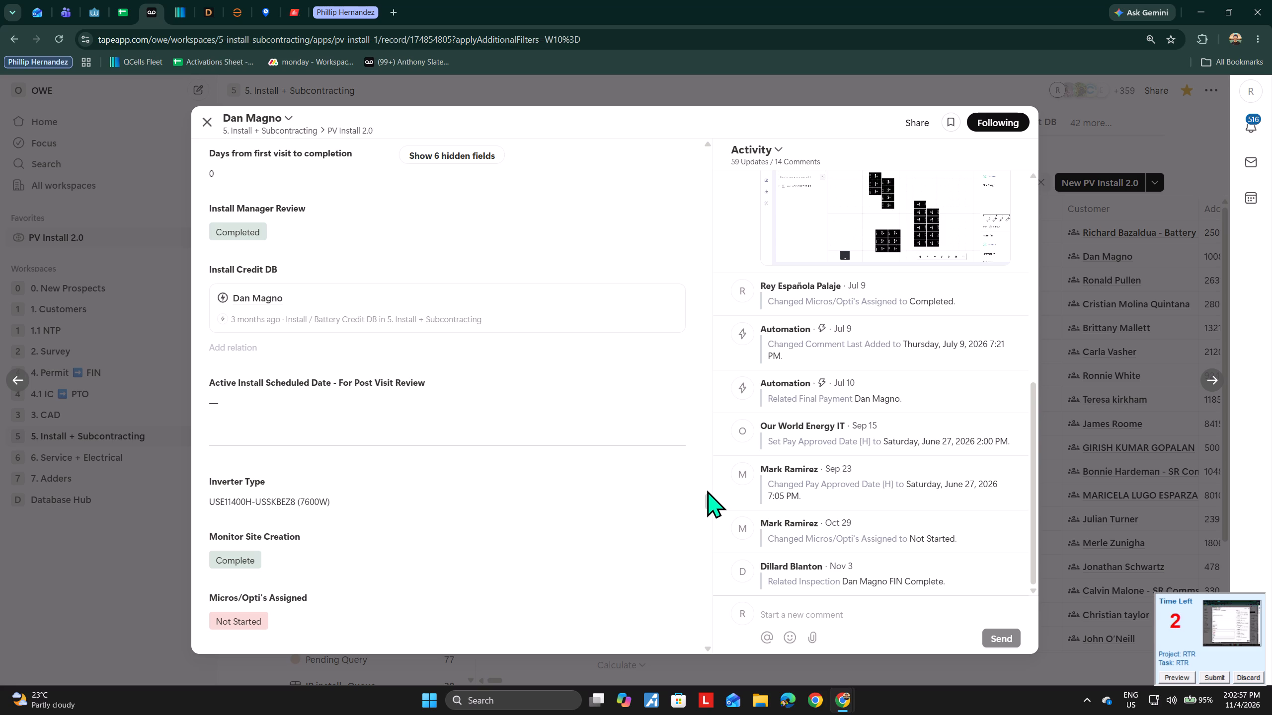
scroll(590, 551, "down", 1)
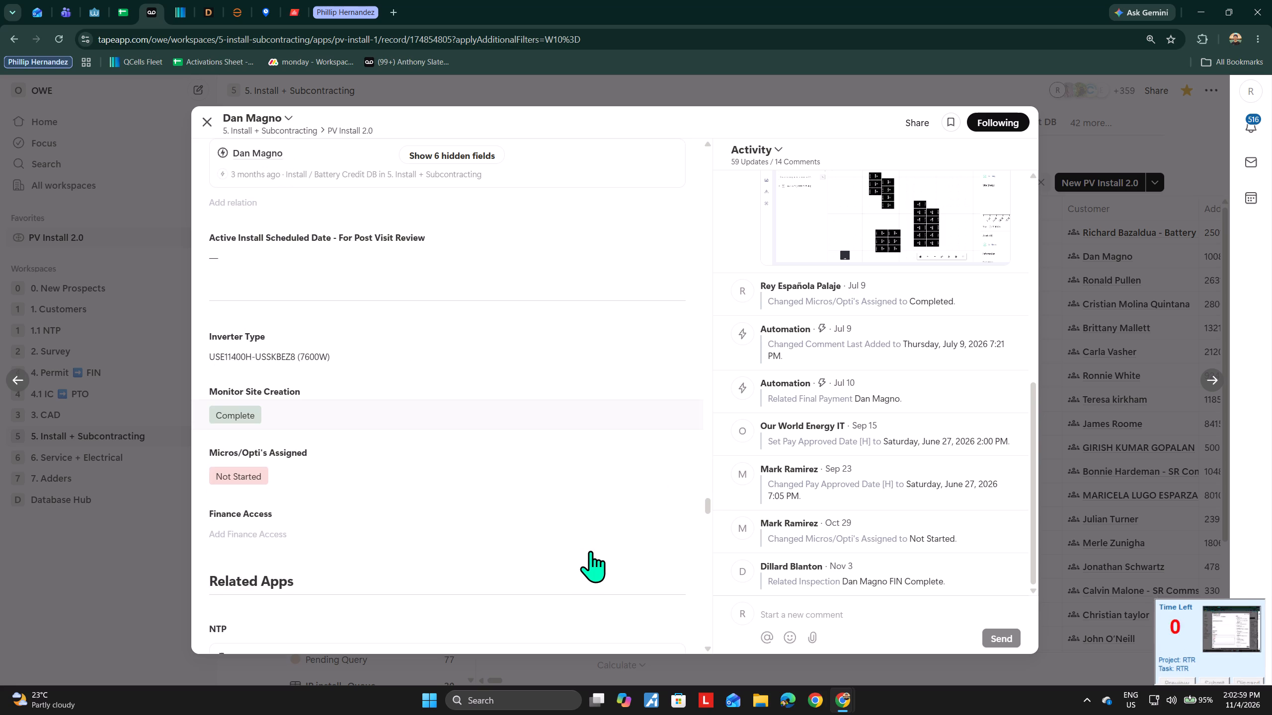
scroll(554, 497, "up", 1)
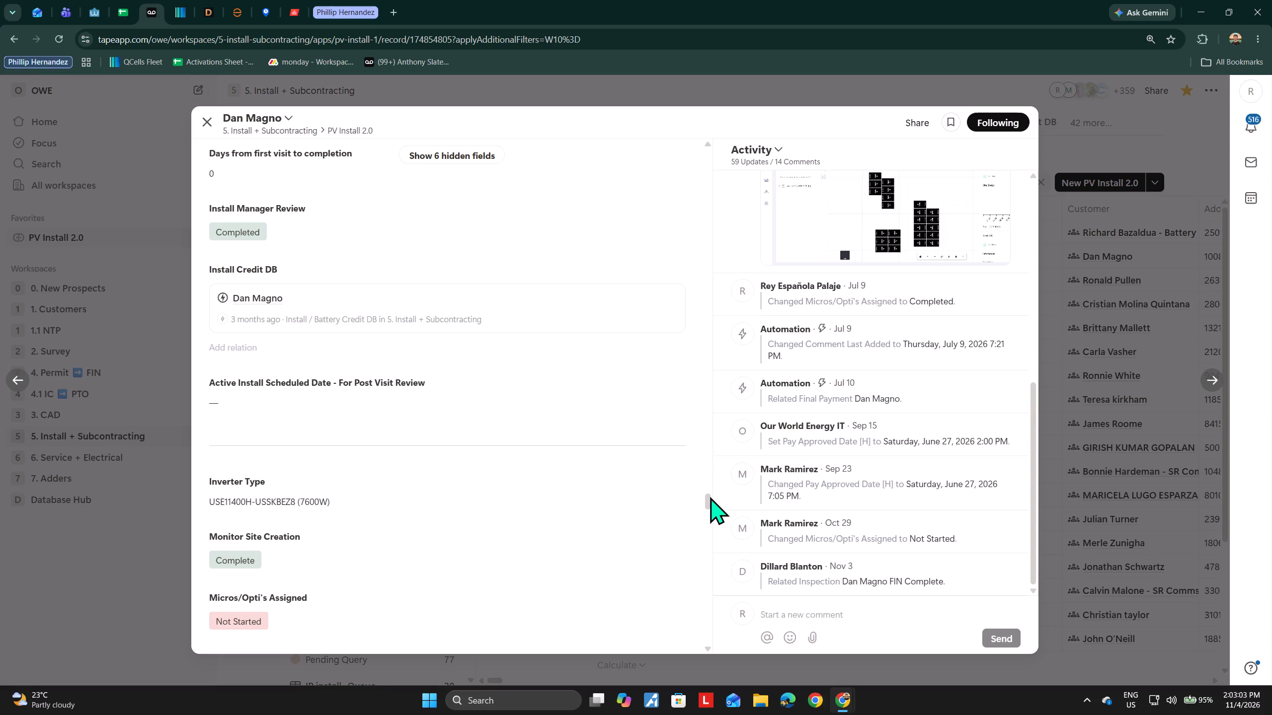
left_click_drag(710, 497, 681, 119)
middle_click(275, 193)
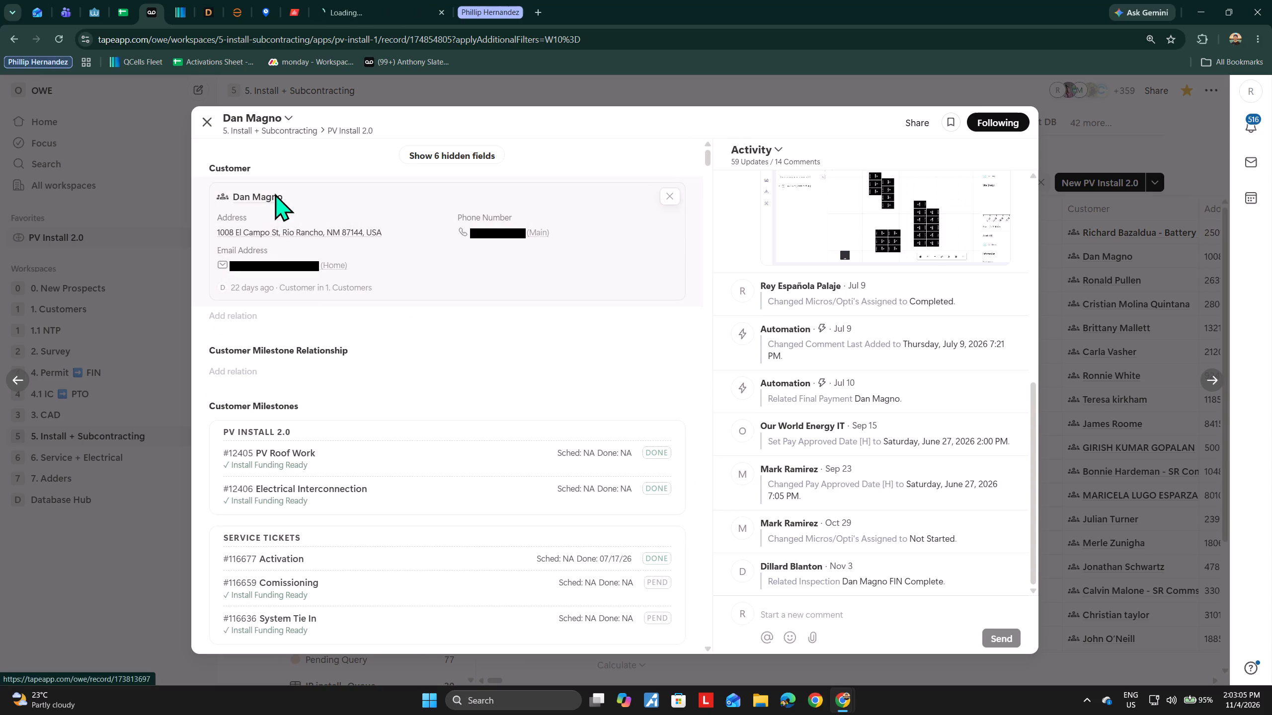
left_click(709, 502)
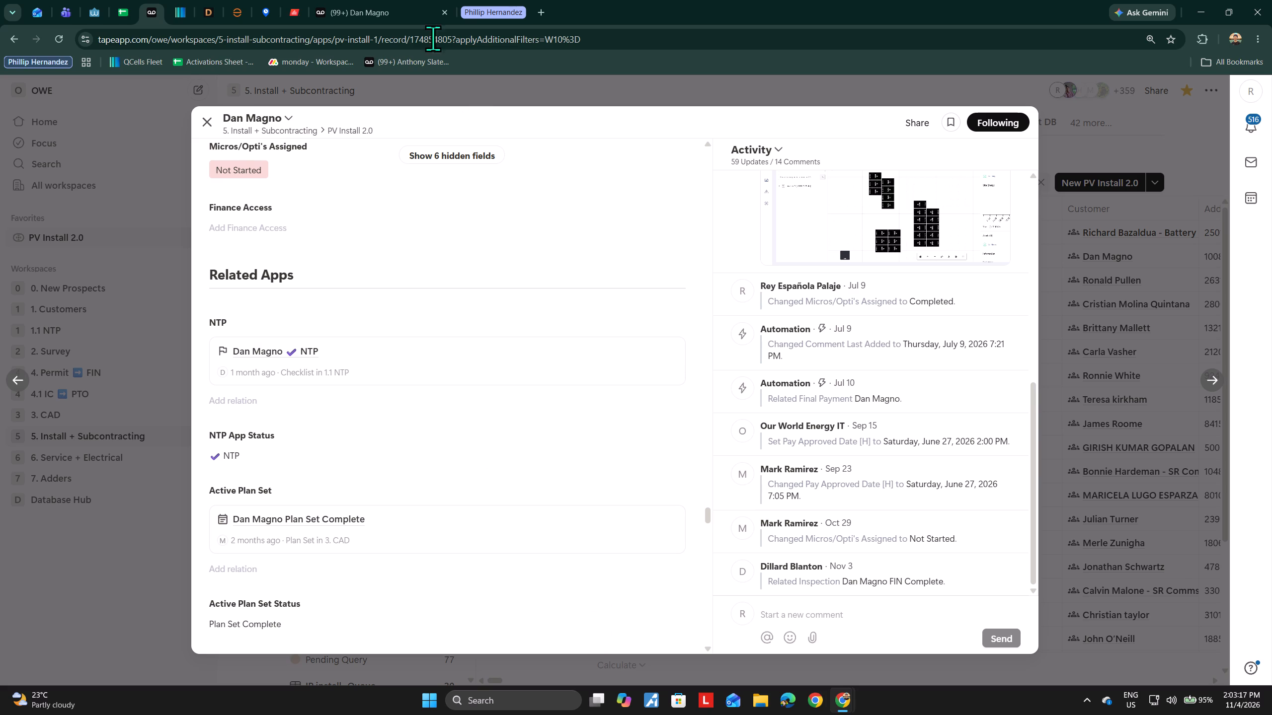
left_click(397, 0)
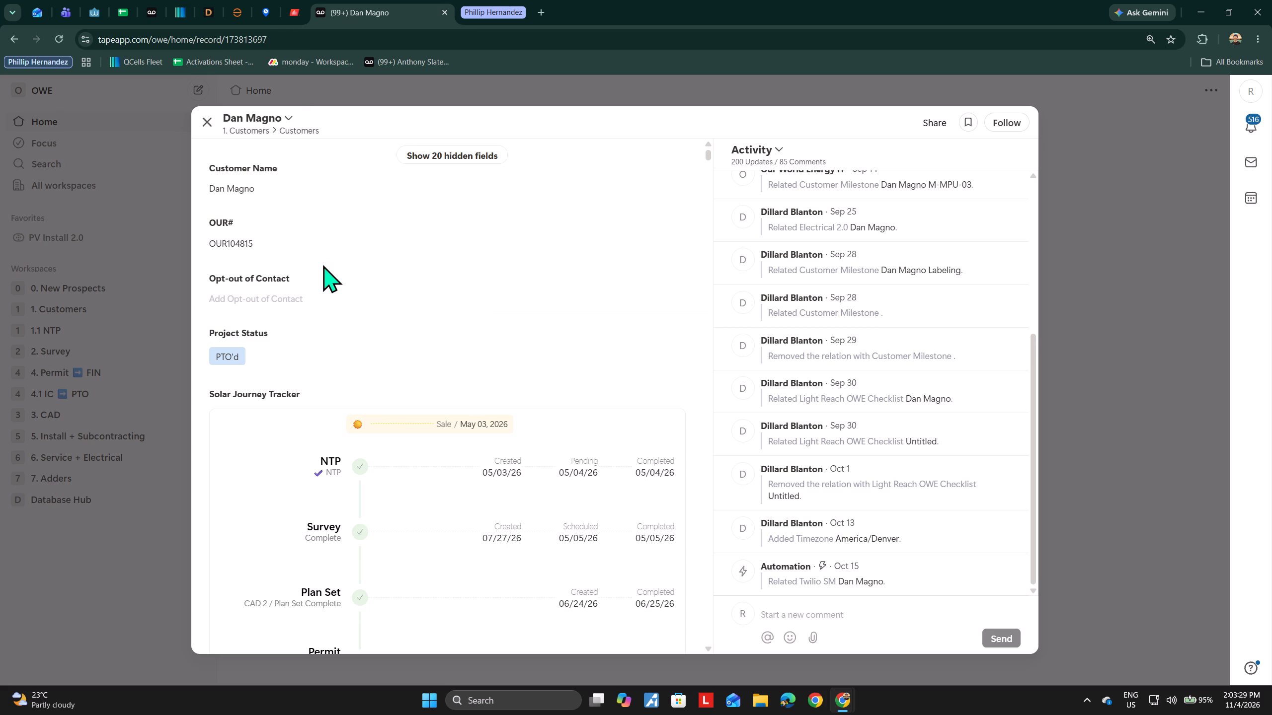
Find the Finance ID in the customer record by searching for "finan", and copy its value.
key("ctrl+f")
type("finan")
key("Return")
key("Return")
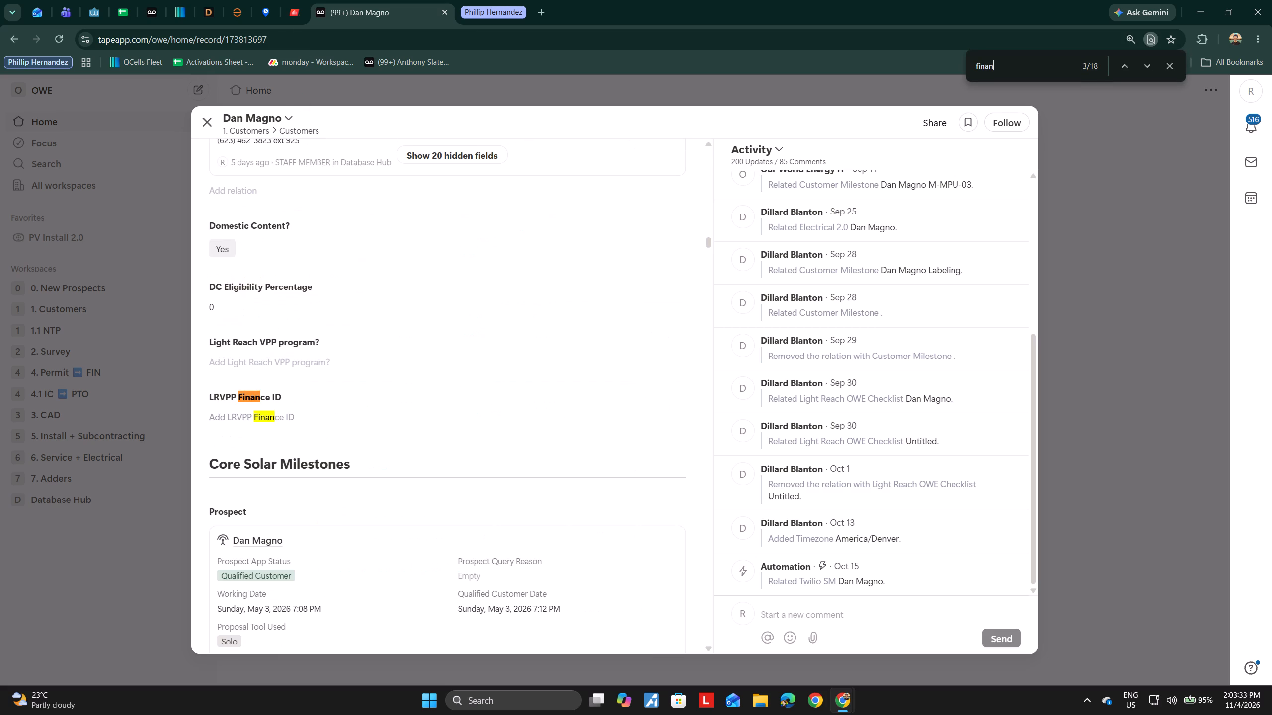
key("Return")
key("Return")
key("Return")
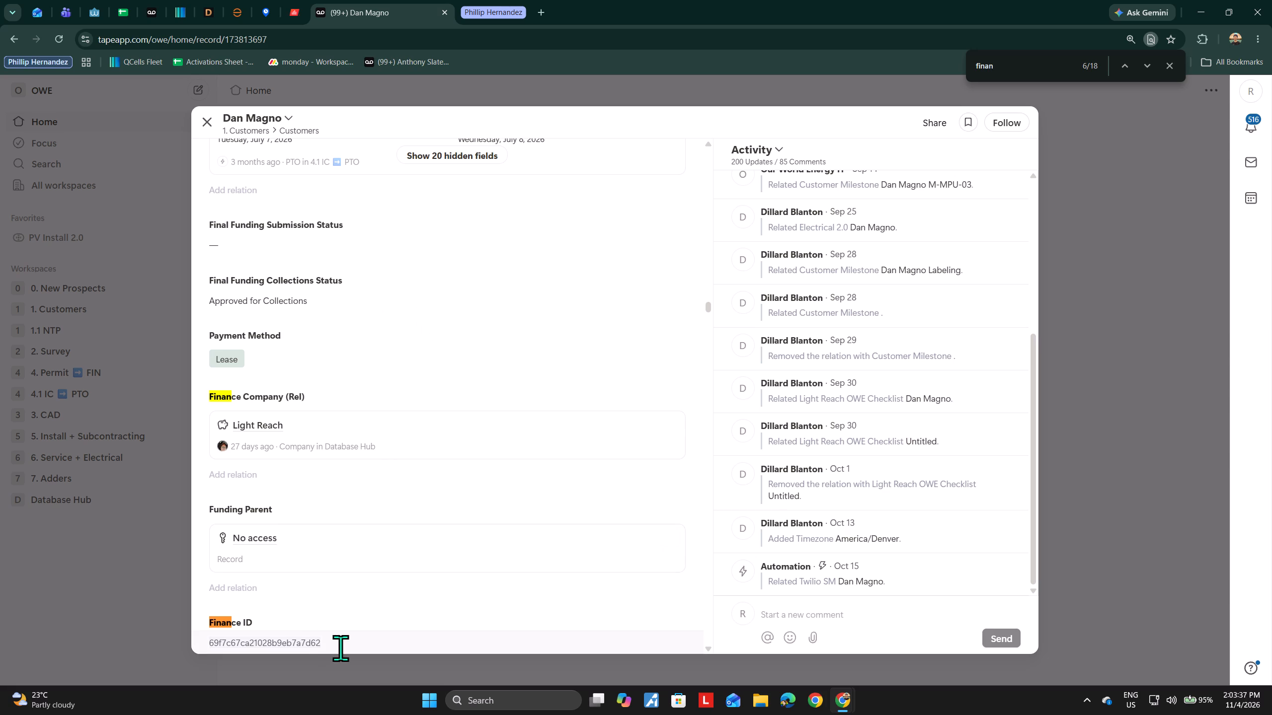
left_click_drag(320, 643, 178, 643)
key("ctrl+c")
key("ctrl+c")
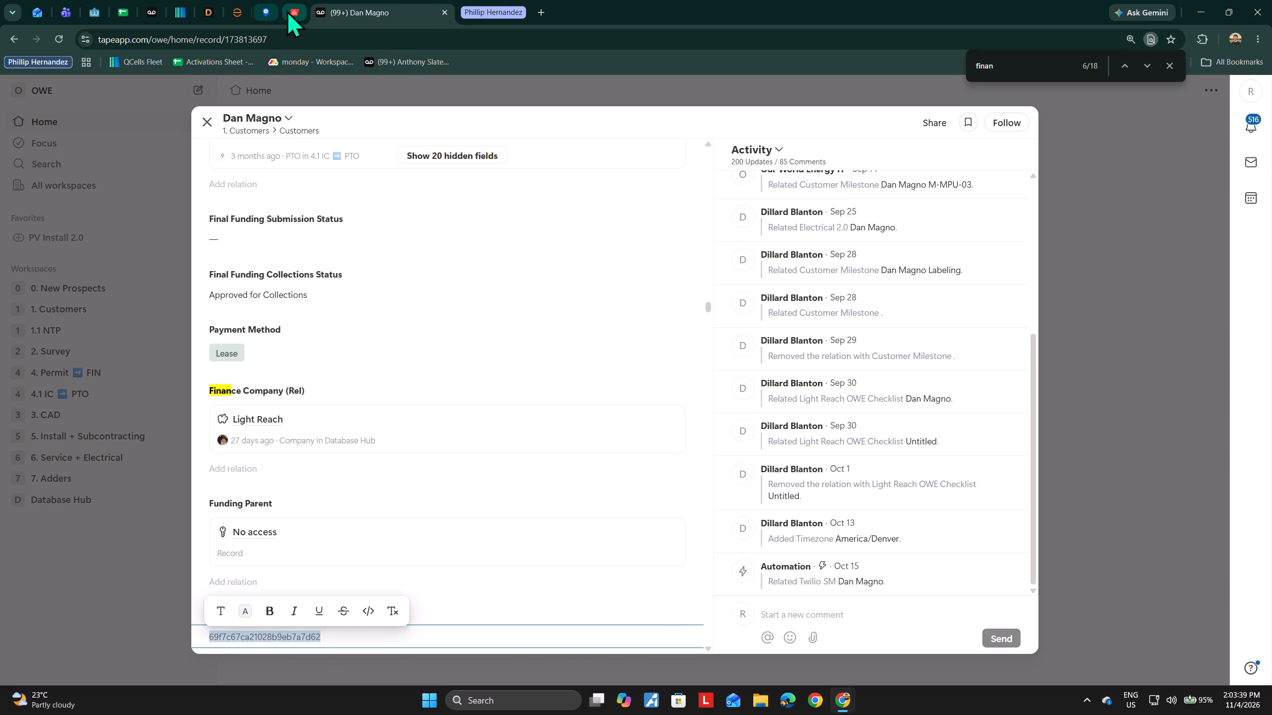
Switch to SolarEdge monitoring and search the site list for the copied Finance ID.
left_click(287, 10)
left_click(272, 15)
left_click(297, 18)
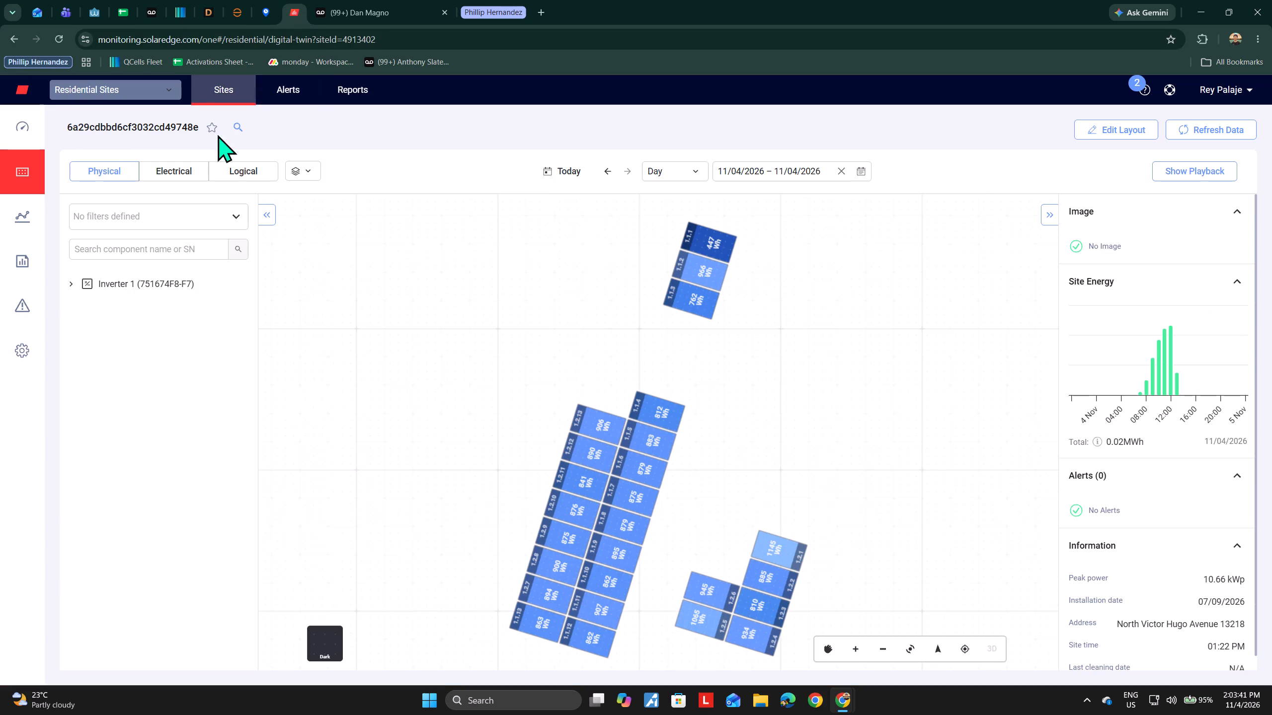
left_click(23, 96)
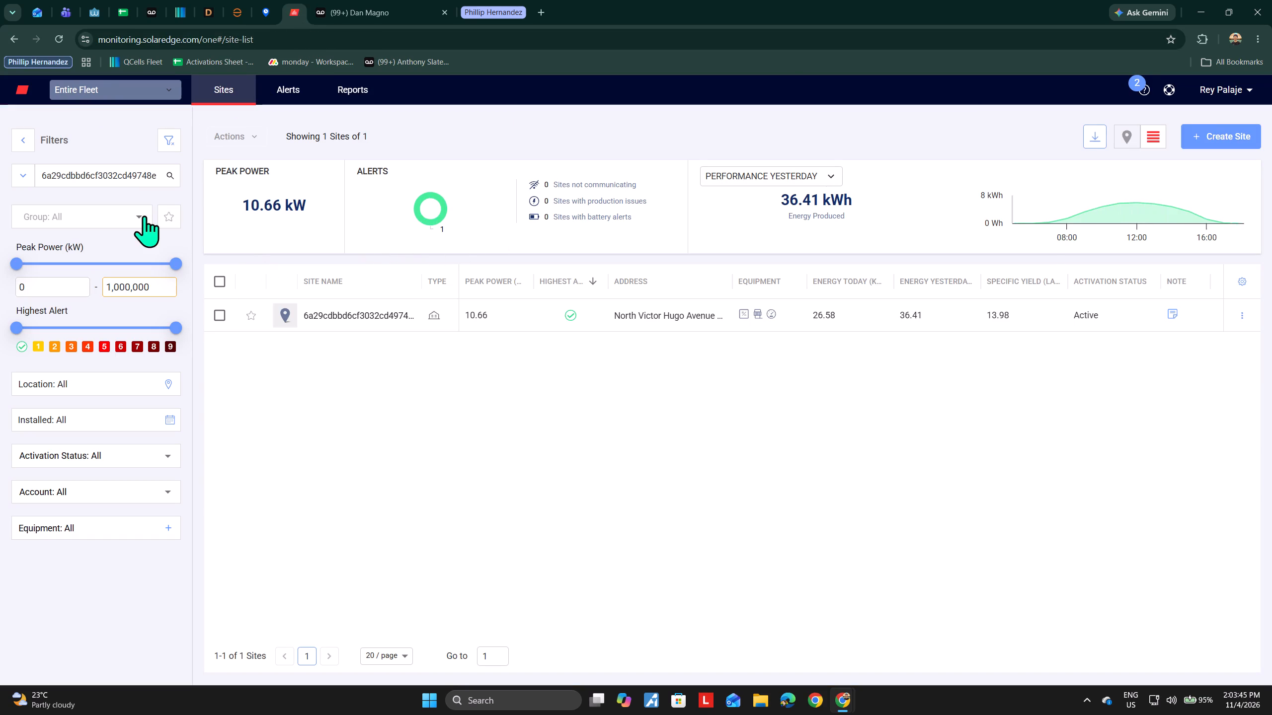
triple_click(123, 180)
key("ctrl+v")
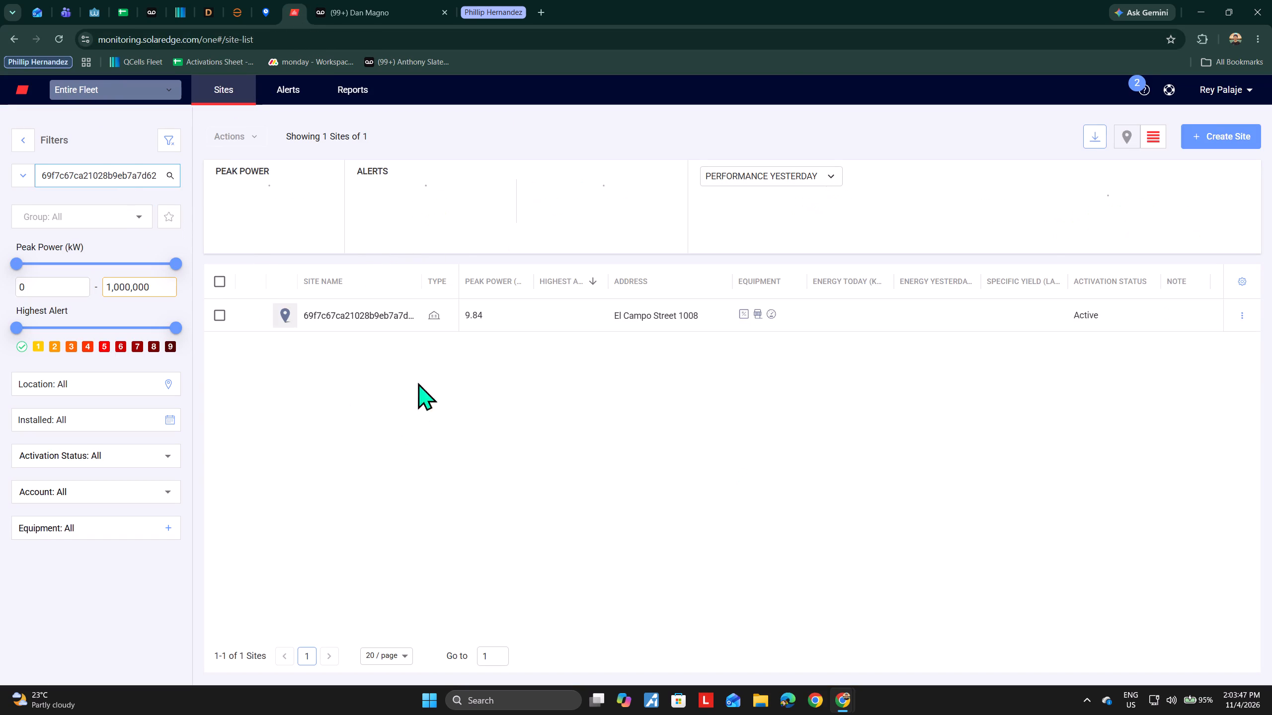
Open the matching site and examine the per-panel energy production in its physical layout.
left_click(396, 318)
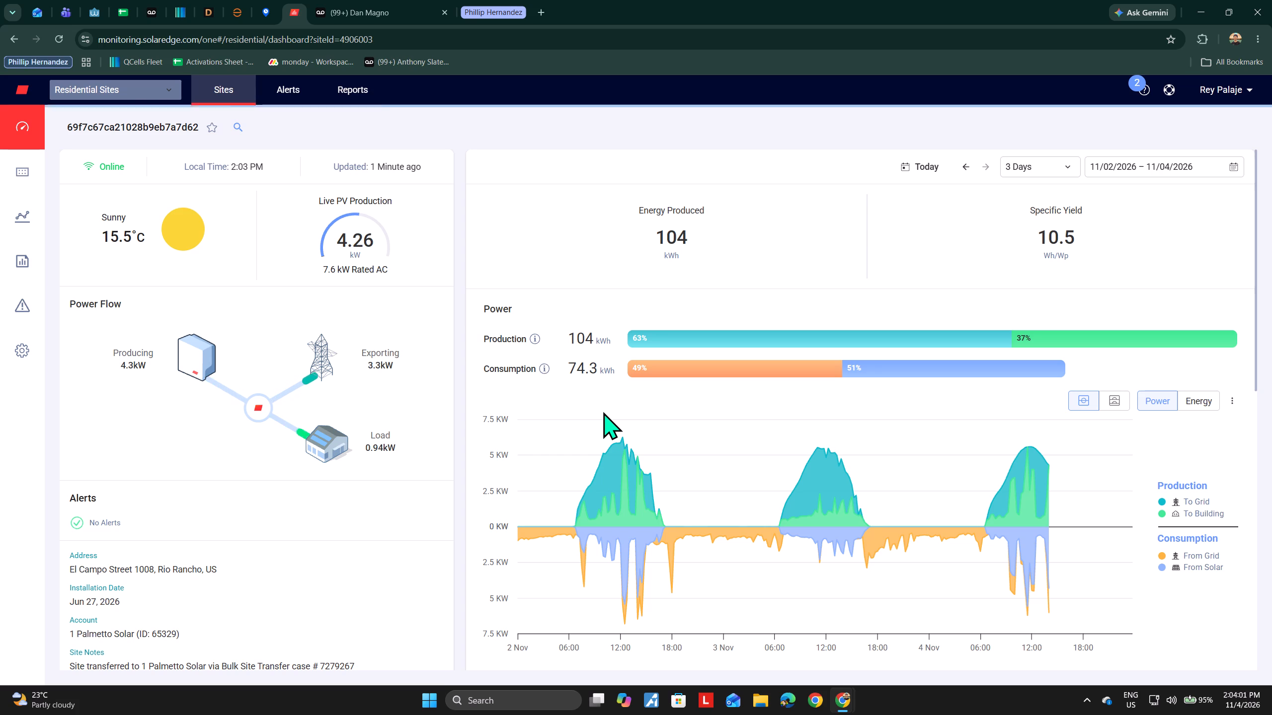
left_click(19, 180)
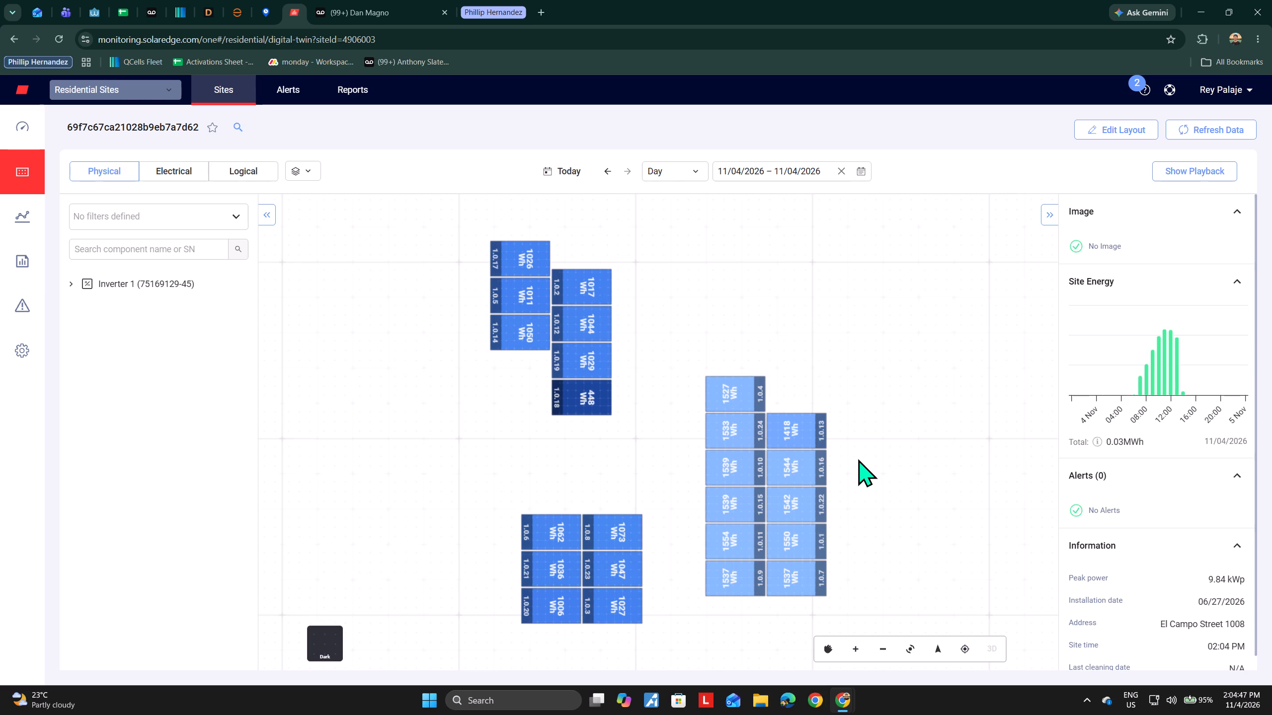
key("alt+Tab")
key("alt+Tab")
Switch to the Arrivy form, review the uploaded cardboard panel-layout photo, and close its window.
key("alt+Tab")
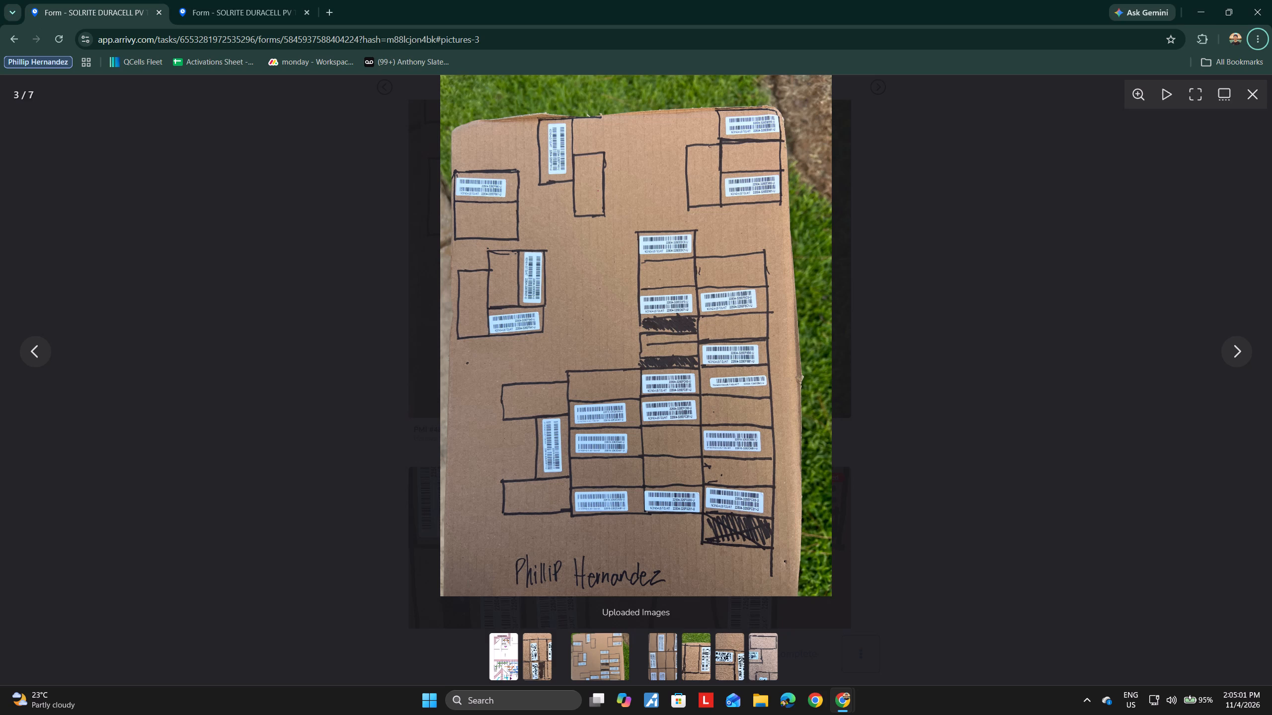
left_click(1252, 1)
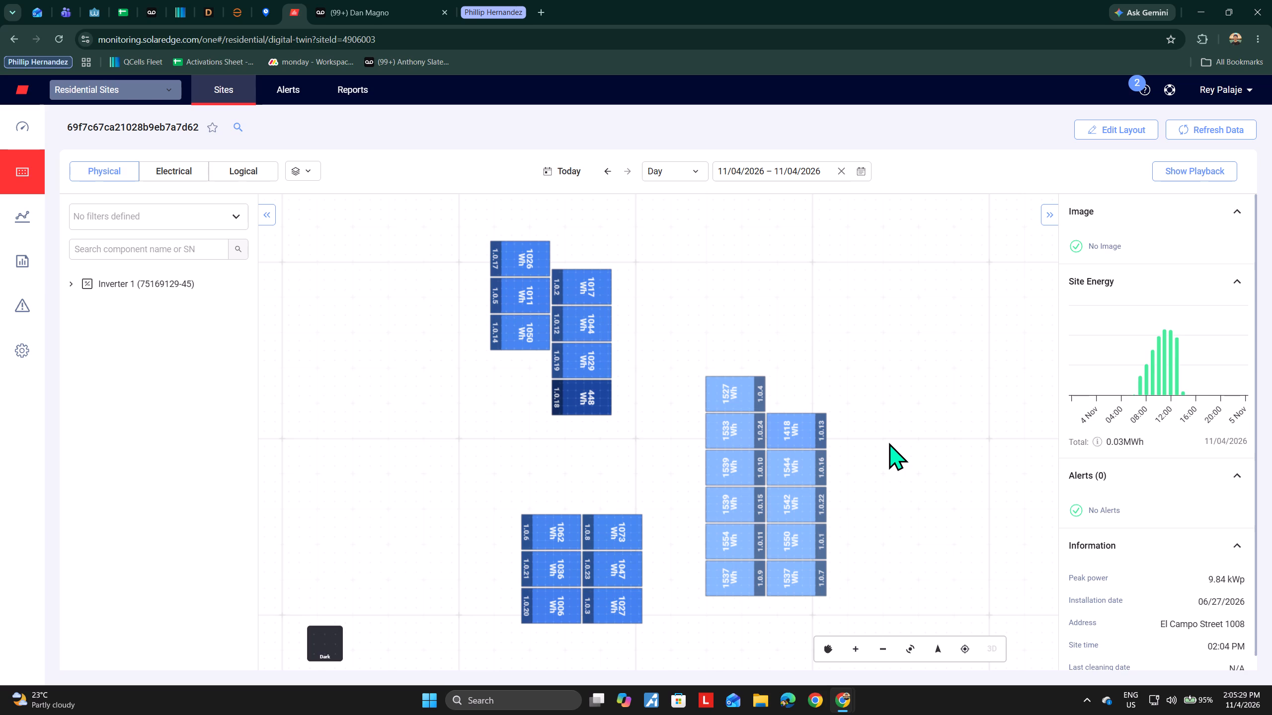
key("alt+Tab")
key("alt+Tab")
Update the task in the Worksnaps time tracker, keeping RTR as the logged task.
left_click(1087, 707)
right_click(1135, 634)
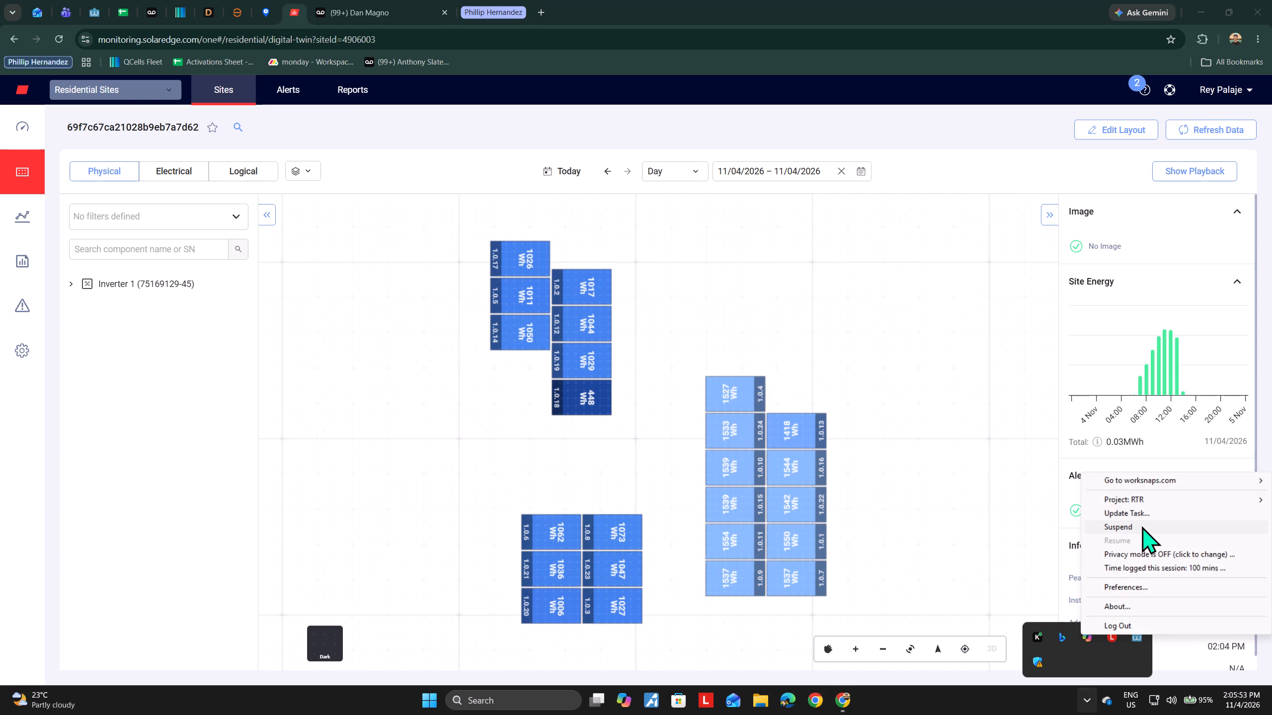
left_click(1143, 517)
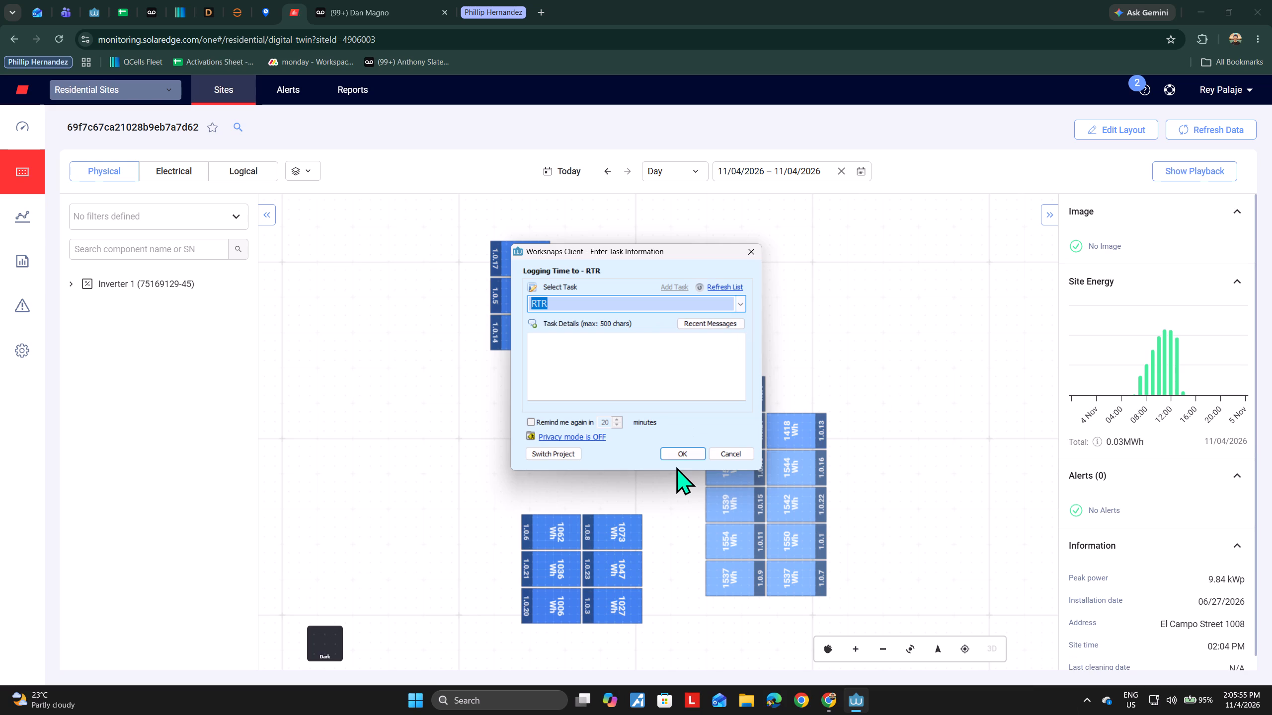
left_click(680, 455)
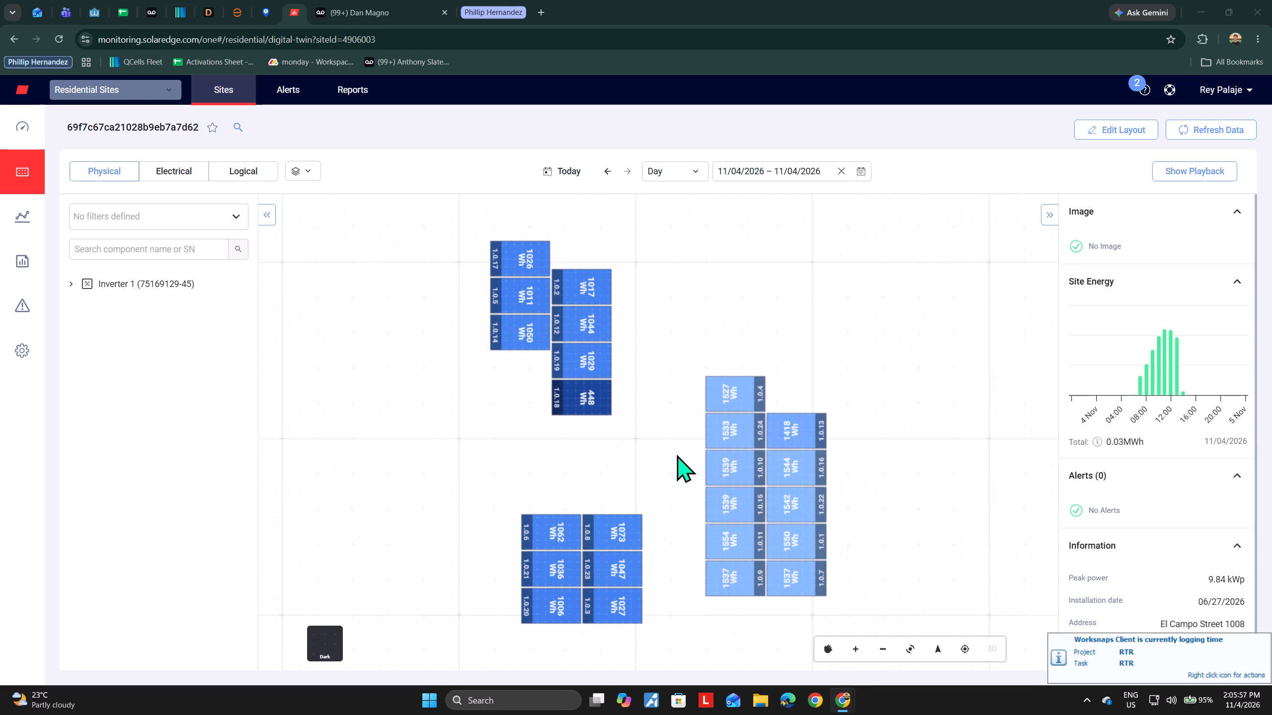
Examine the roof module layout in the OUR104825 site plan PDF and the panel and optimizer details in the SolarEdge physical layout.
key("alt+Tab")
key("alt+Tab")
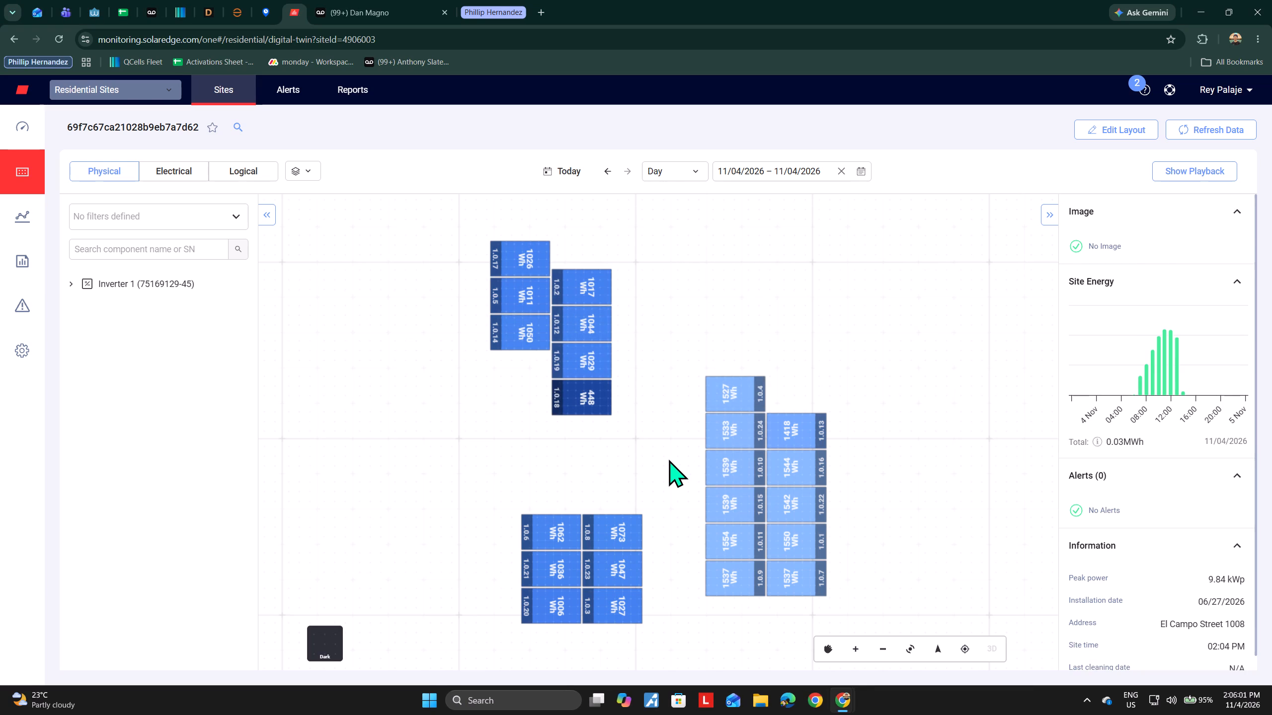
key("alt+Tab")
key("alt+Tab")
key("alt+Tab")
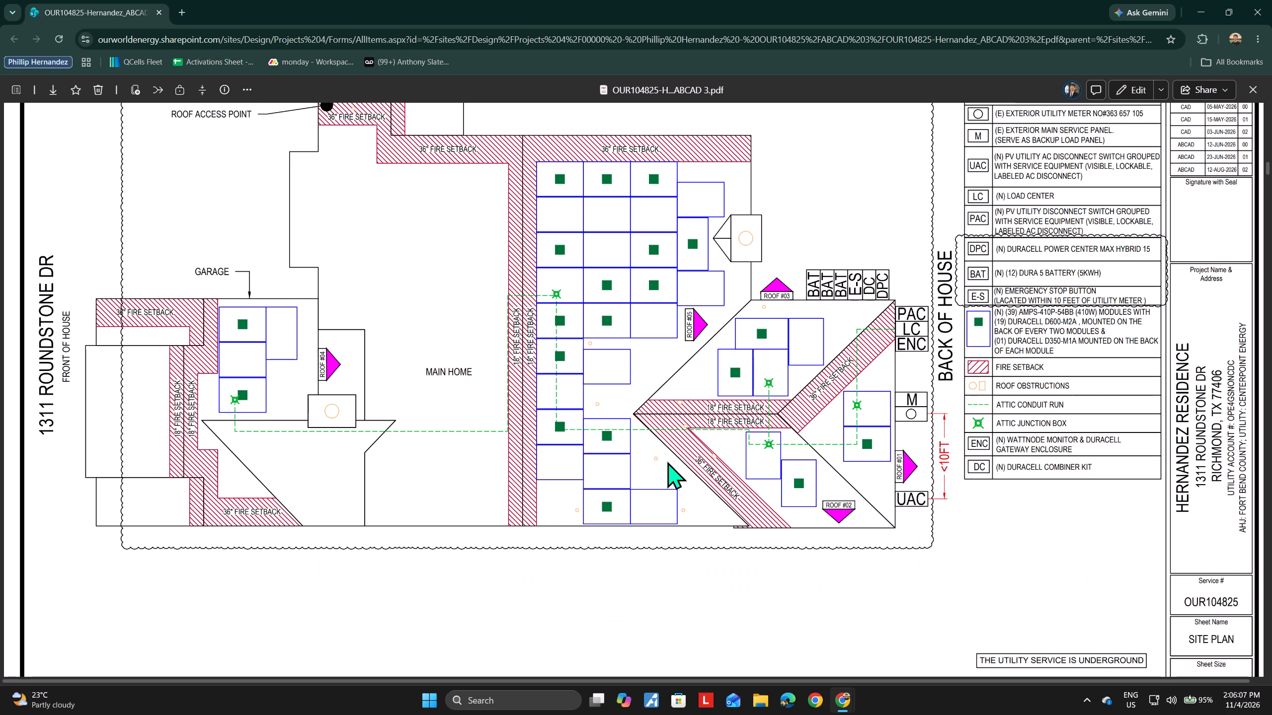
key("alt+Tab")
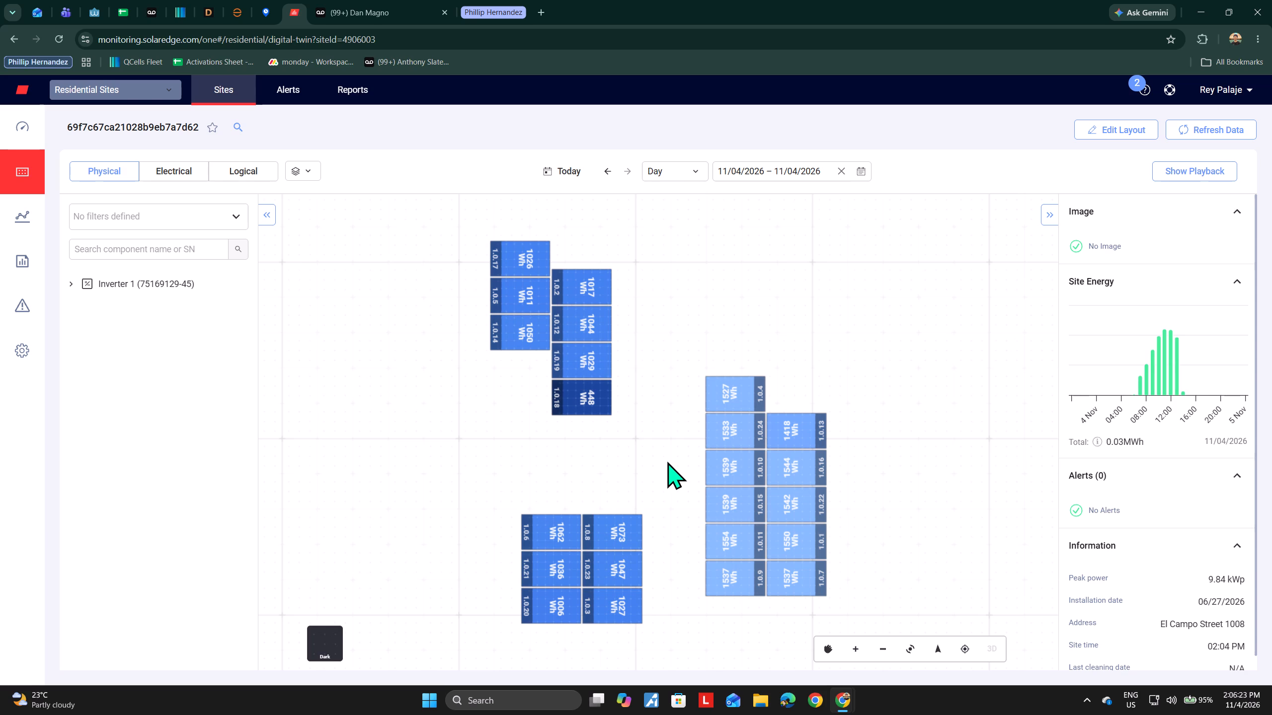
key("alt+Tab")
key("alt+Tab")
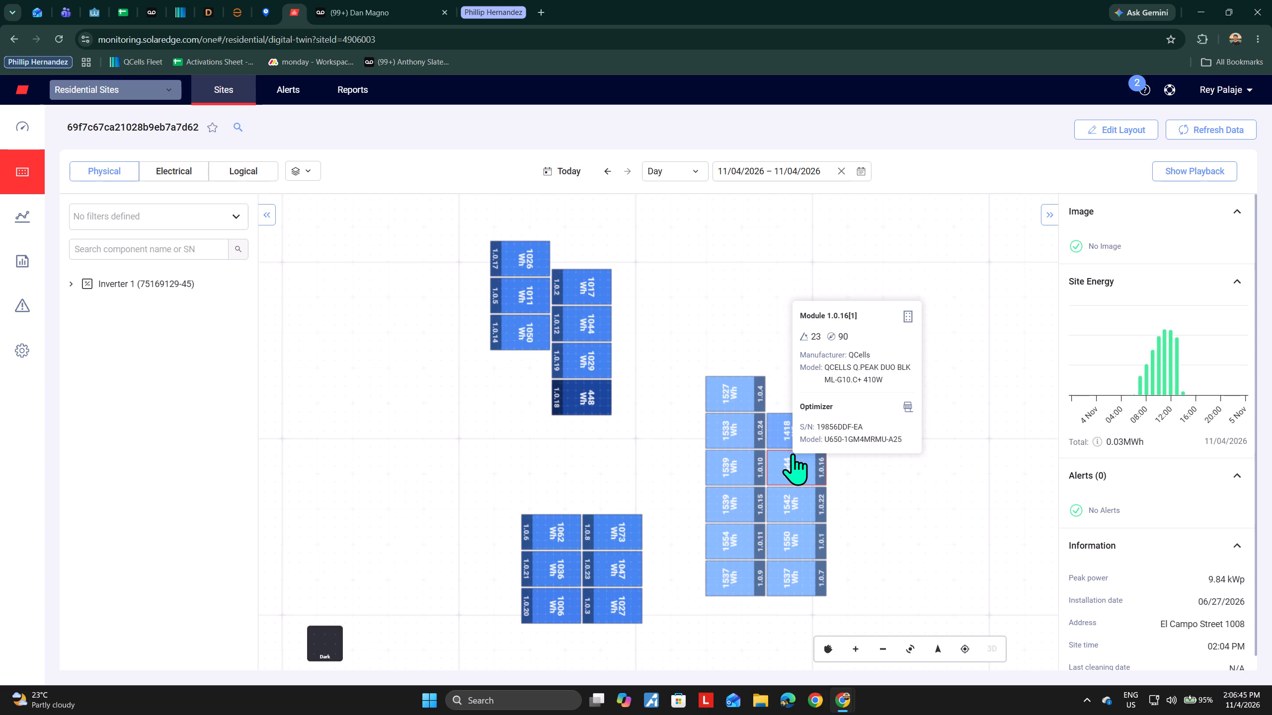
key("alt+Tab")
key("alt+Tab")
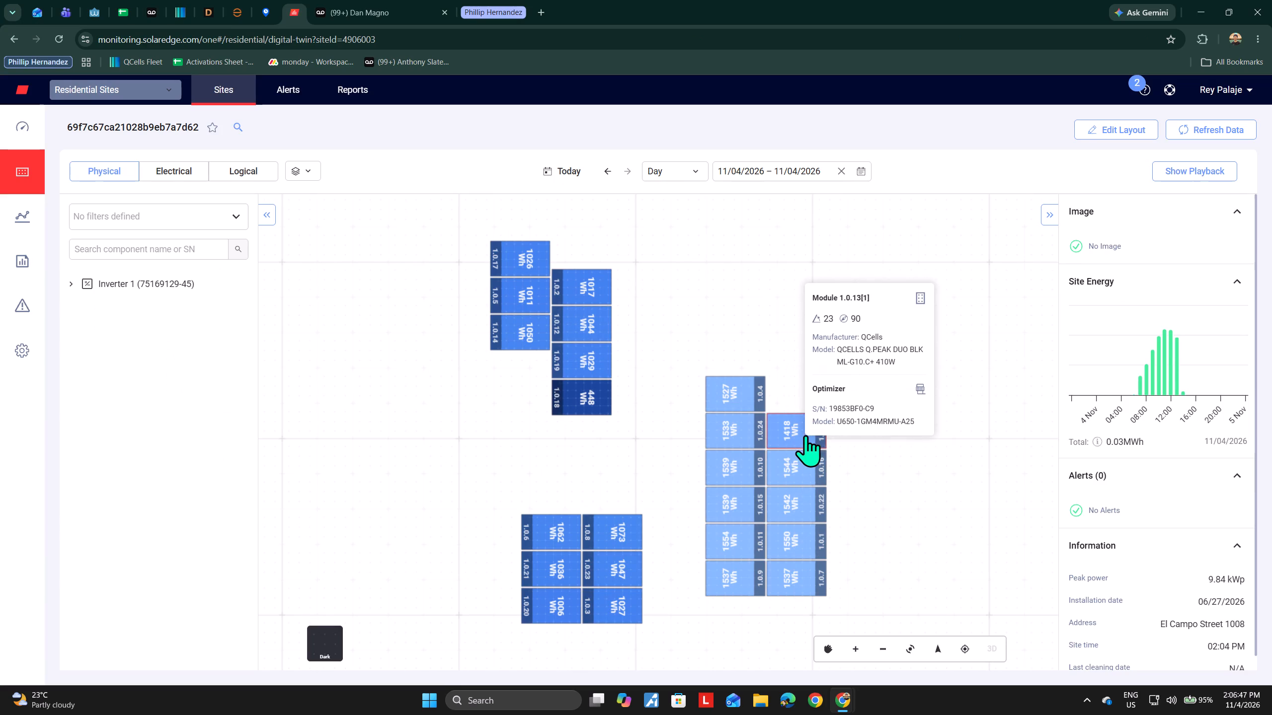
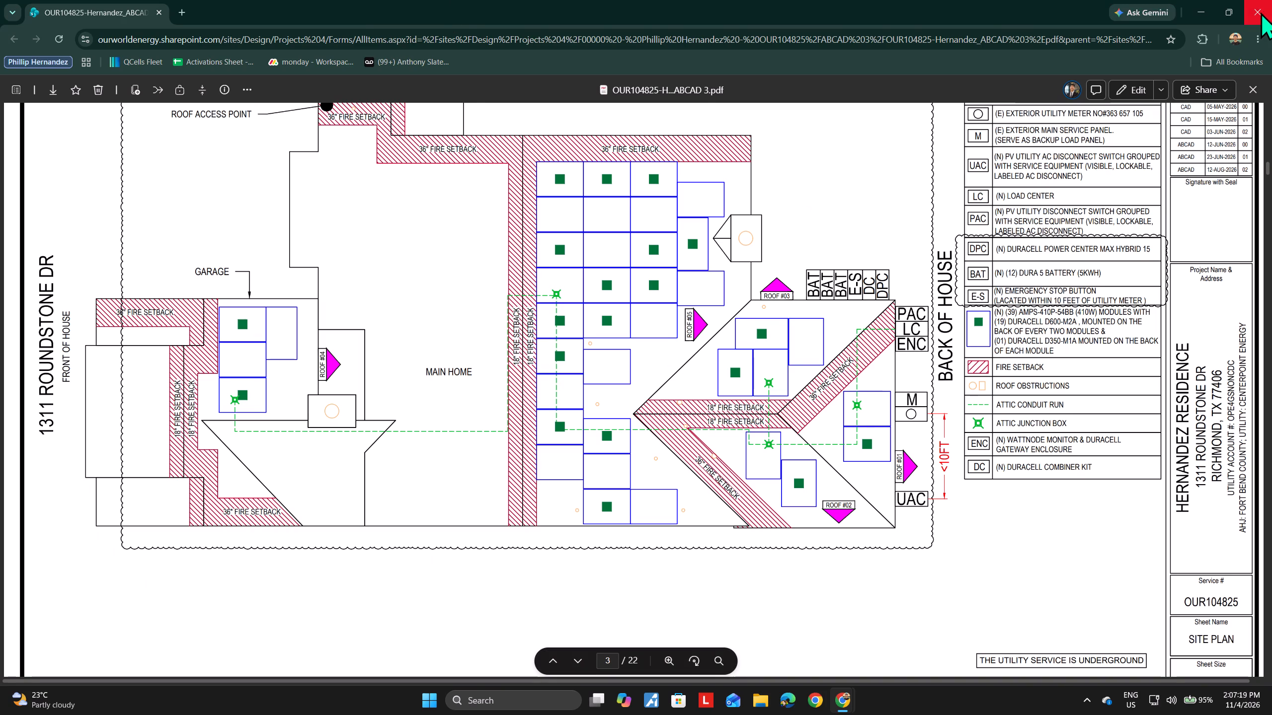
left_click(651, 344)
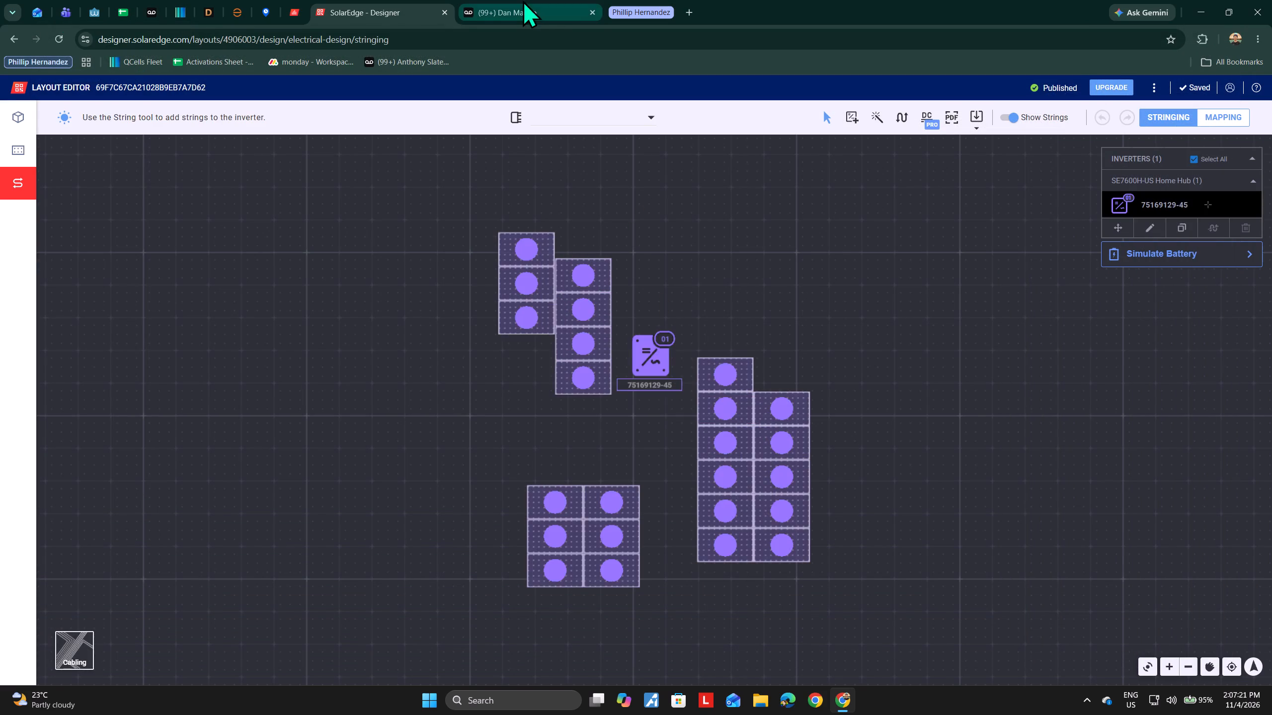
left_click(523, 0)
scroll(718, 280, "up", 1)
left_click_drag(708, 309, 700, 4)
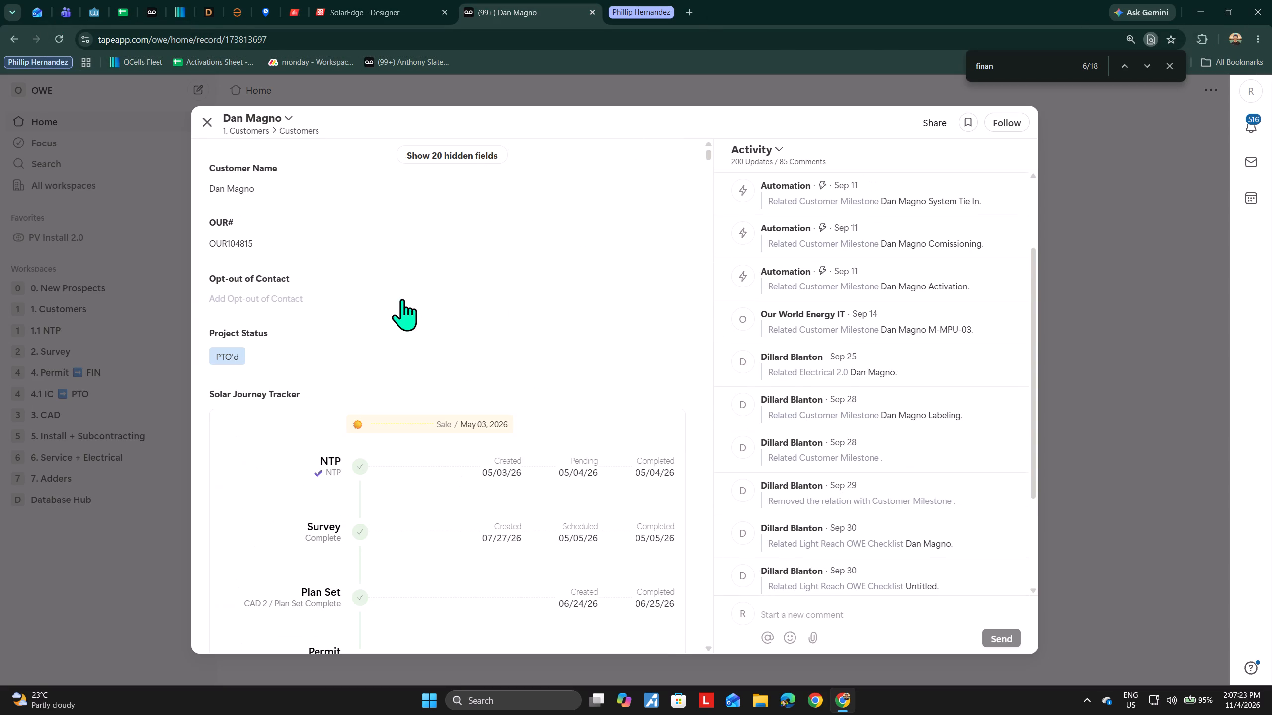
double_click(237, 246)
key("ctrl+c")
left_click(270, 9)
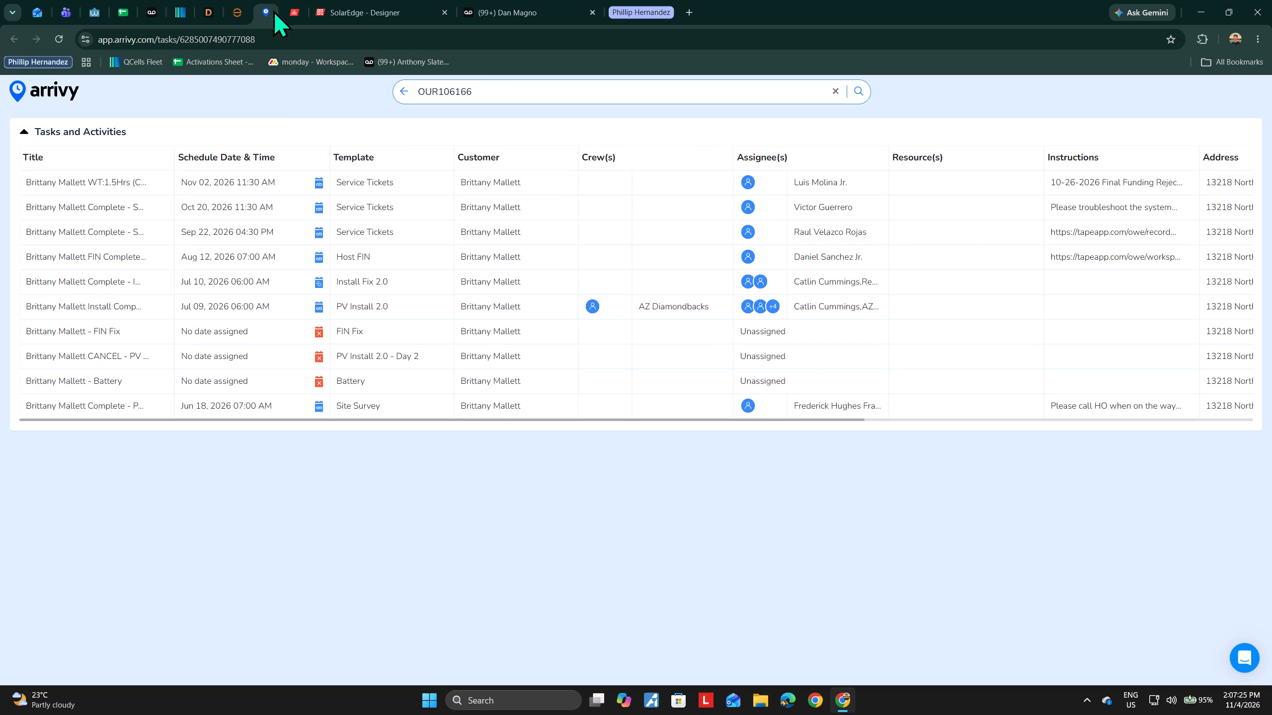
double_click(506, 89)
key("ctrl+v")
key("Return")
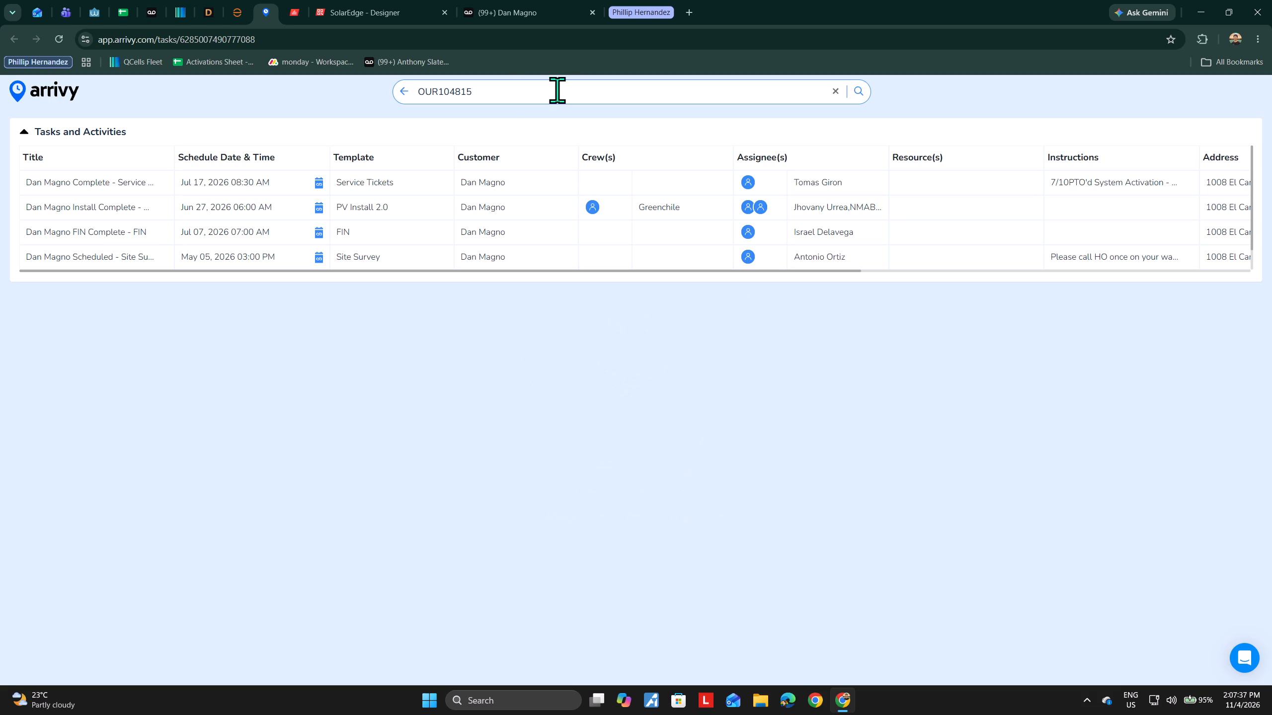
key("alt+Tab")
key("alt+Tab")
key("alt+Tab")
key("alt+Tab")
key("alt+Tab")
Open the PV Install 2.0 task's LIGHTREACH PV TOP RTR checklist at the Penetrations/Mounts, Inverter/MCI/Optimizer section.
left_click(146, 208)
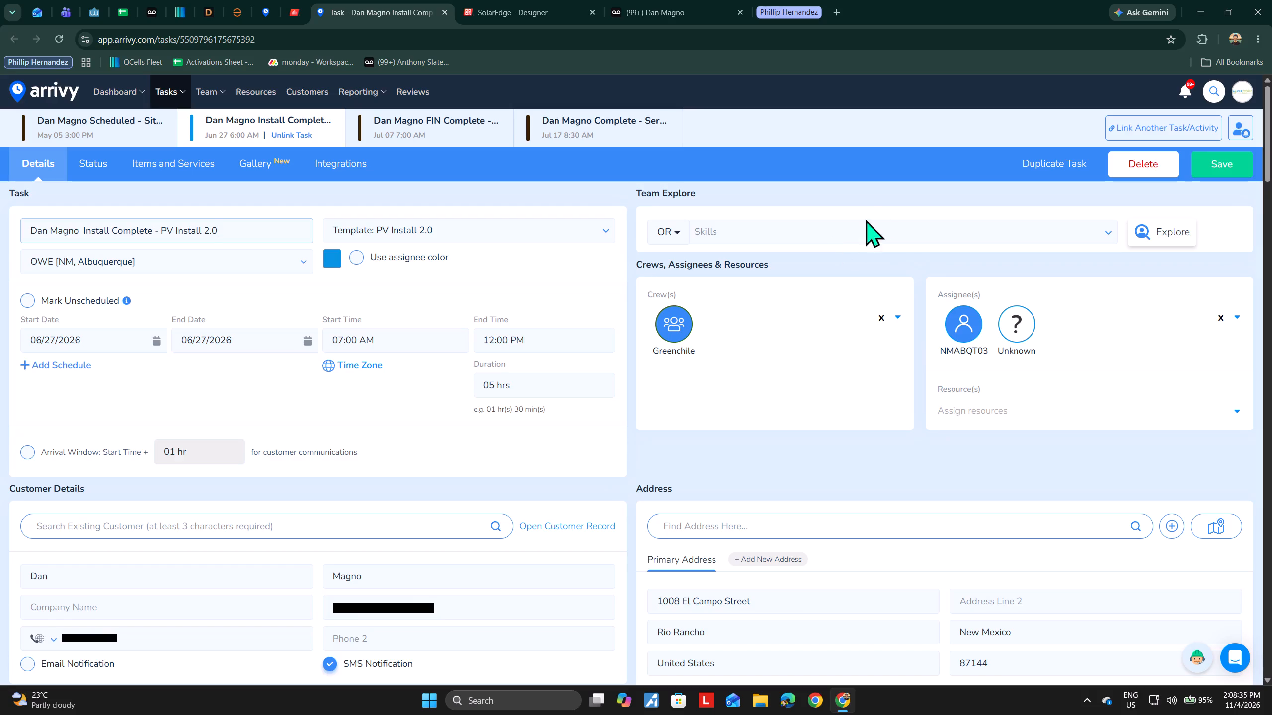
left_click(97, 161)
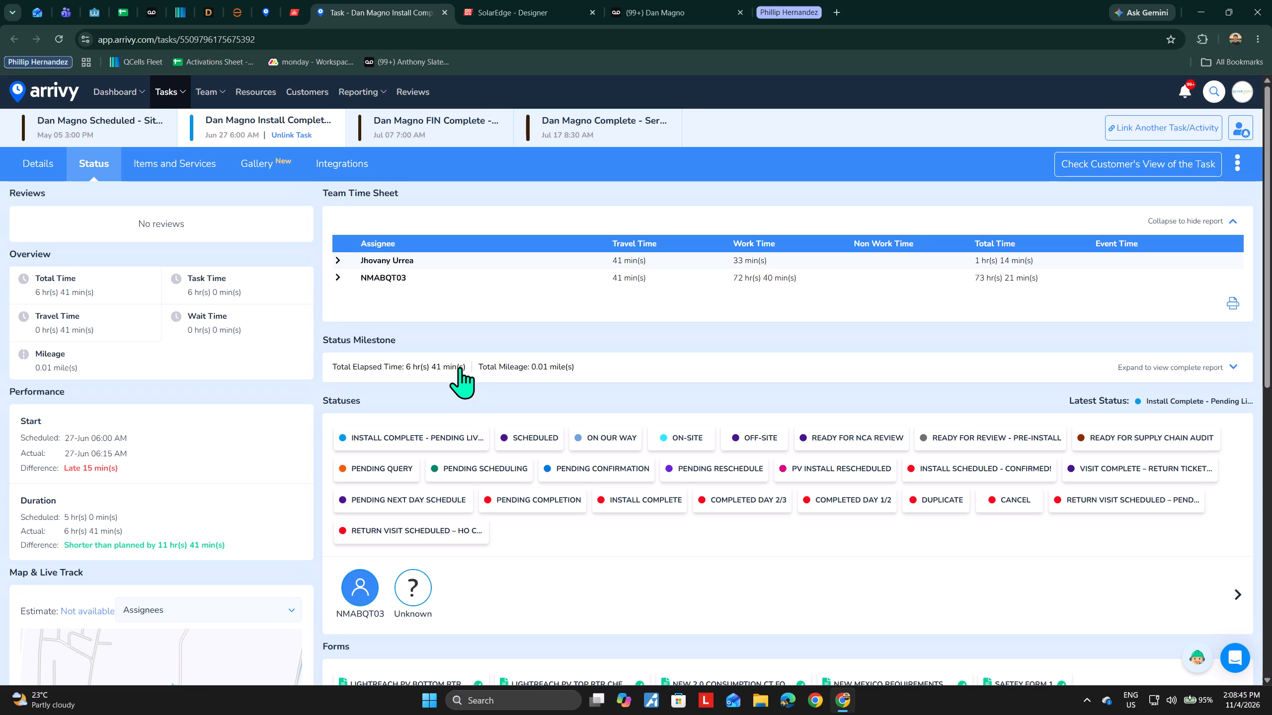
key("alt+Tab")
key("alt+Tab")
scroll(726, 442, "down", 2)
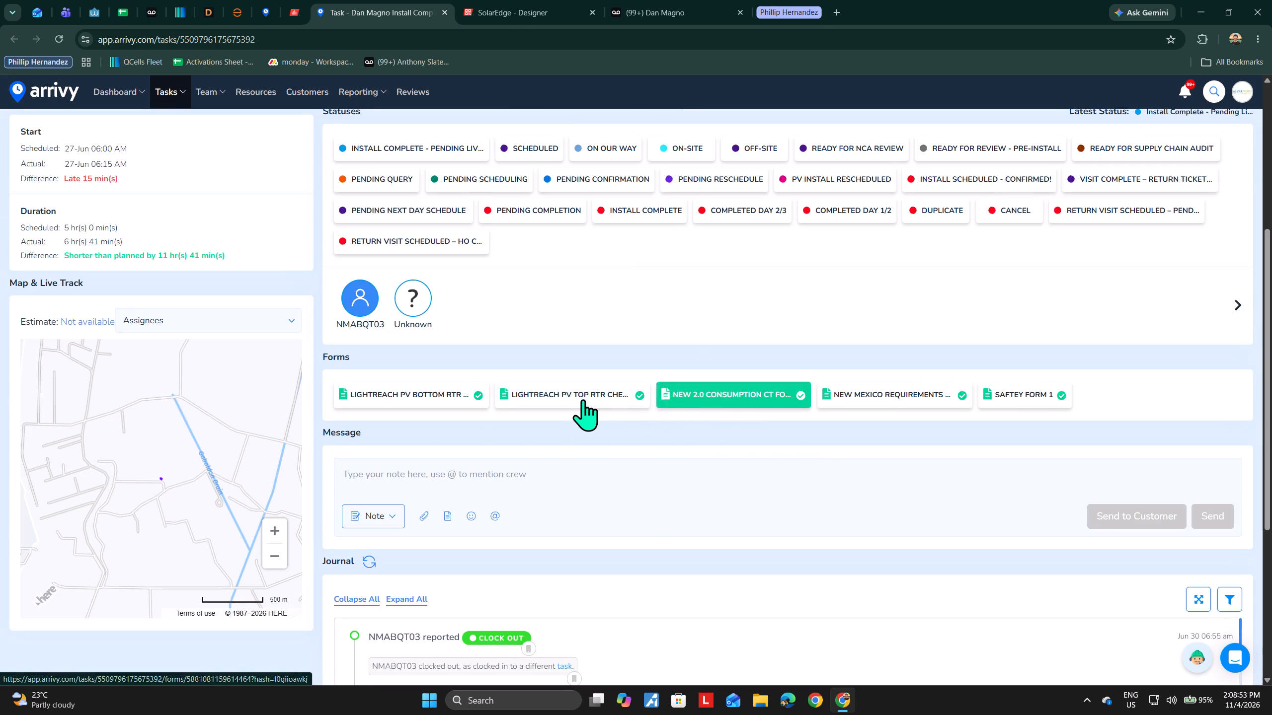
left_click(581, 399)
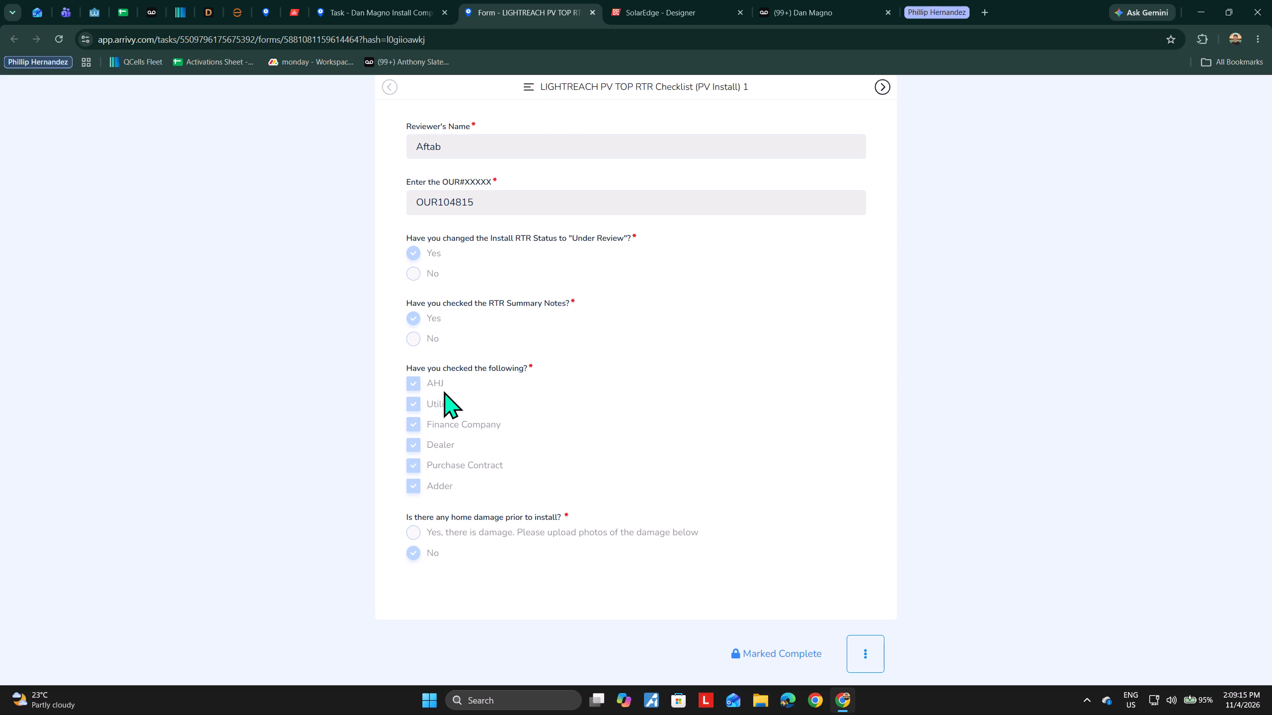
left_click(592, 84)
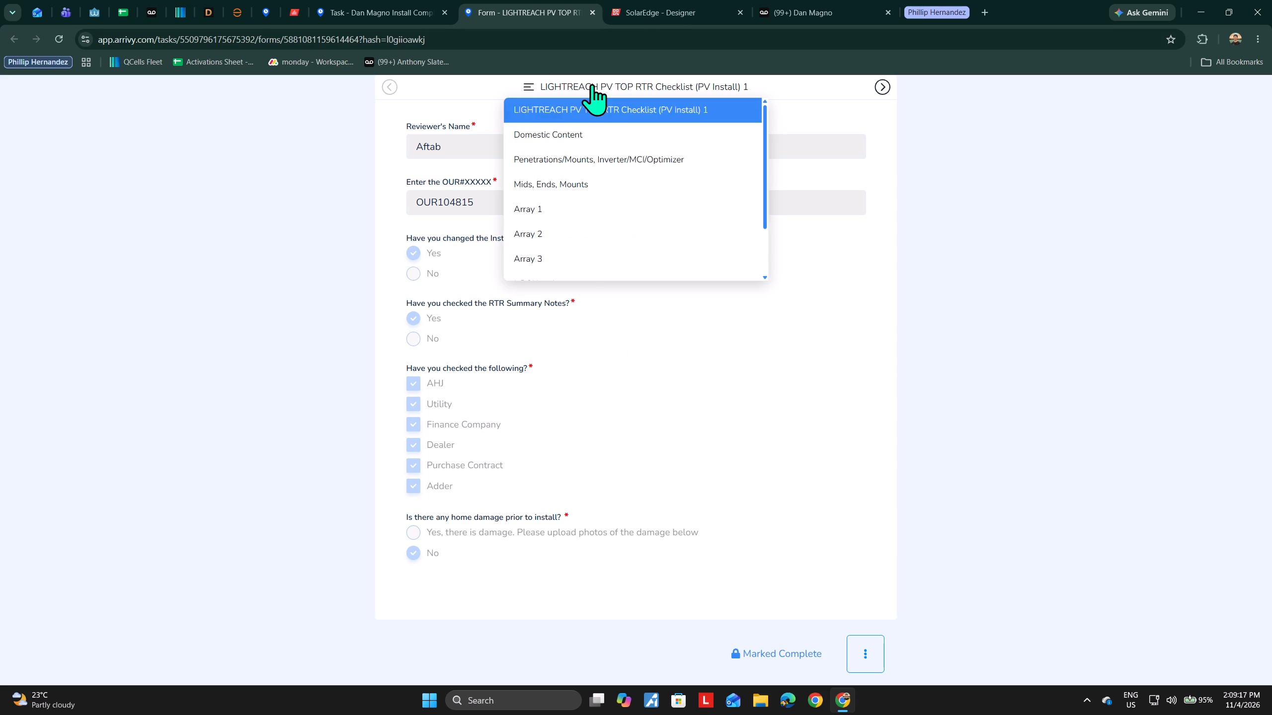
left_click(604, 156)
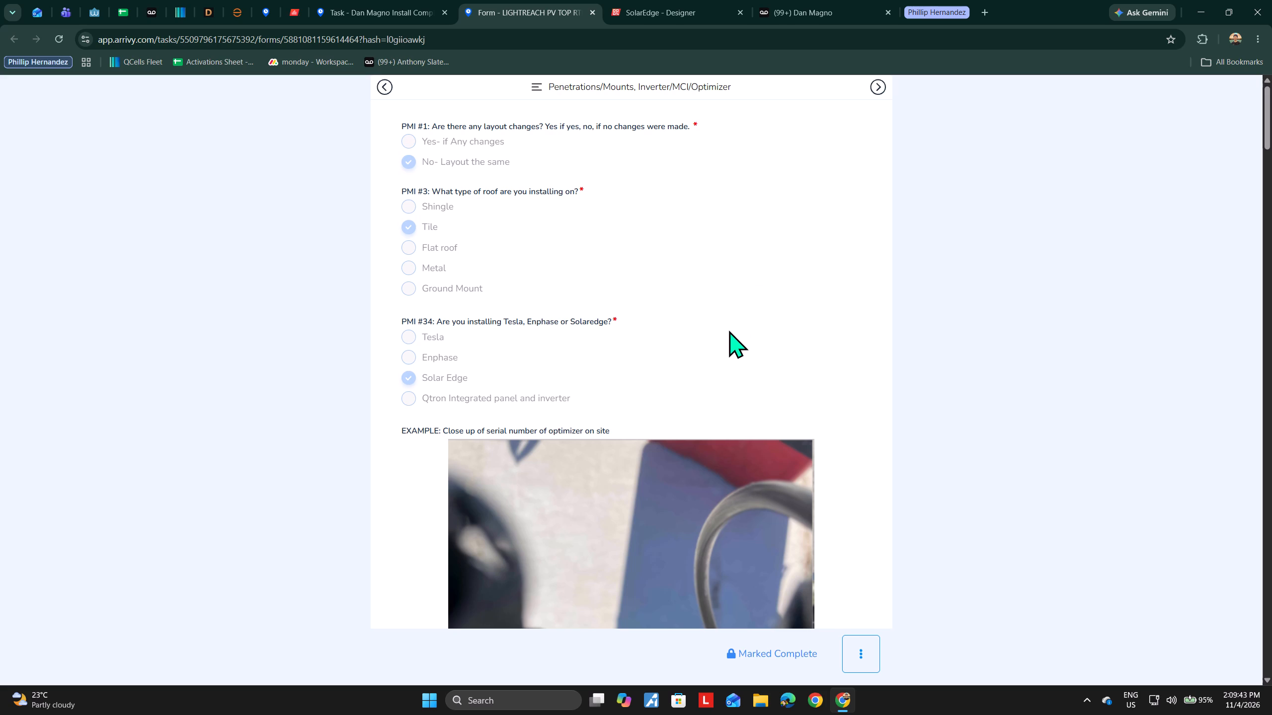
Review the optimizer serial number and PMI #55 optimizer map photos, and enlarge the map photo showing both complete strings.
key("alt+Tab")
key("alt+Tab")
scroll(734, 303, "down", 11)
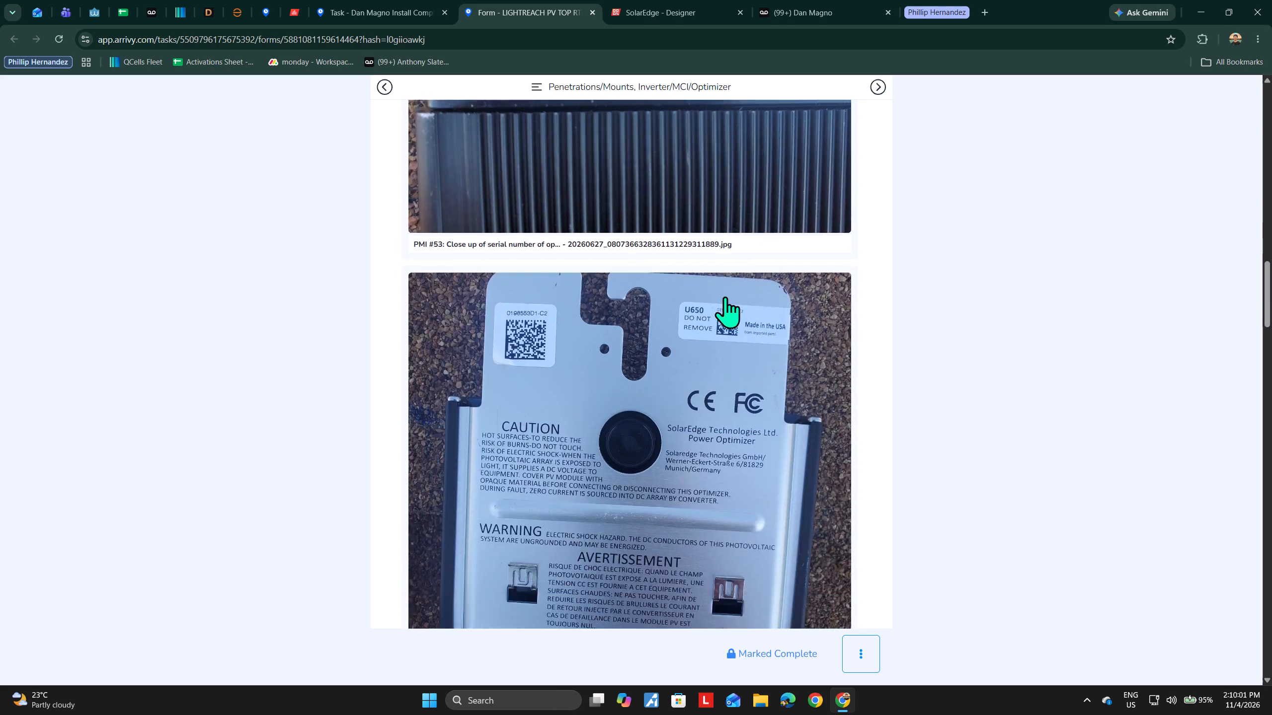
scroll(725, 296, "down", 5)
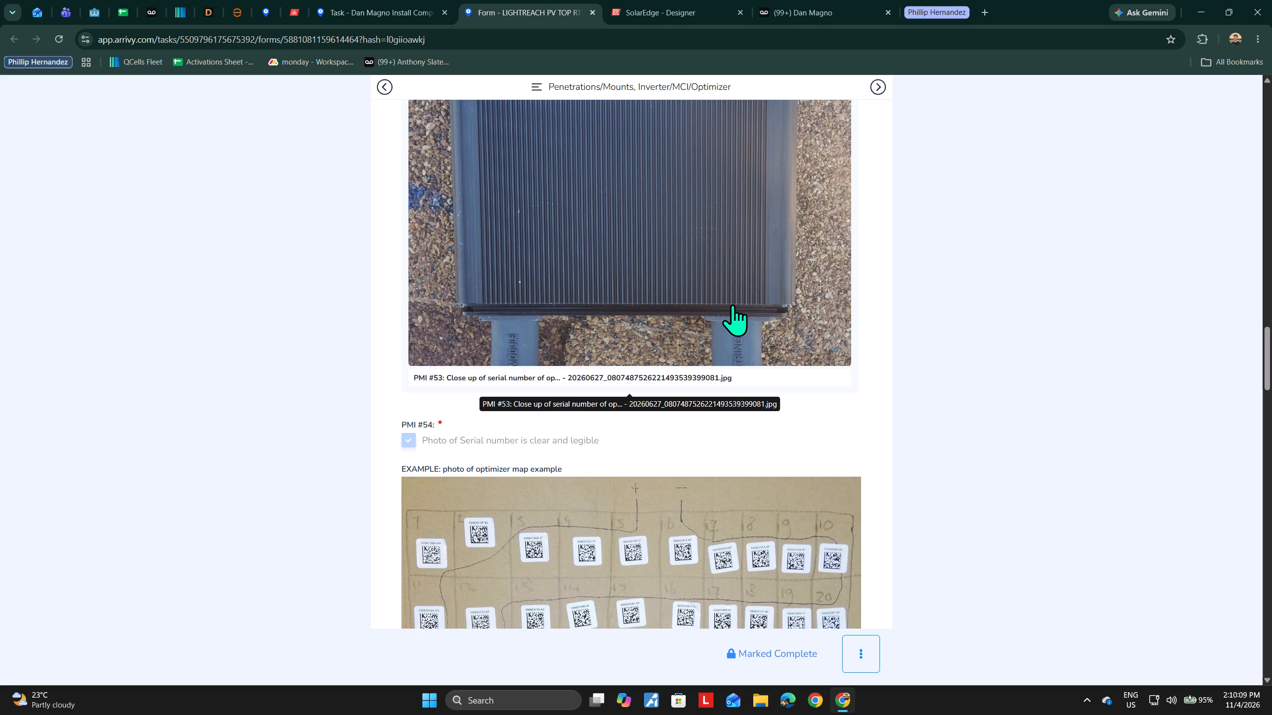
scroll(732, 304, "down", 5)
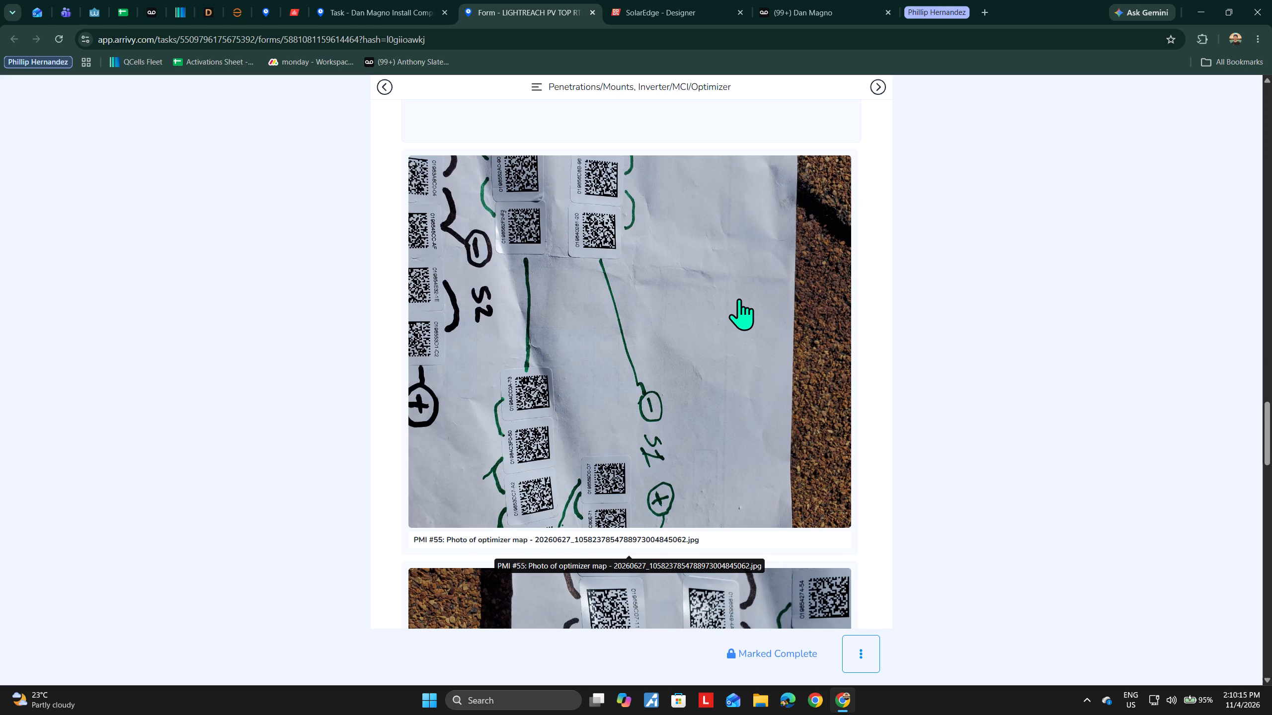
scroll(740, 298, "down", 4)
scroll(748, 306, "up", 2)
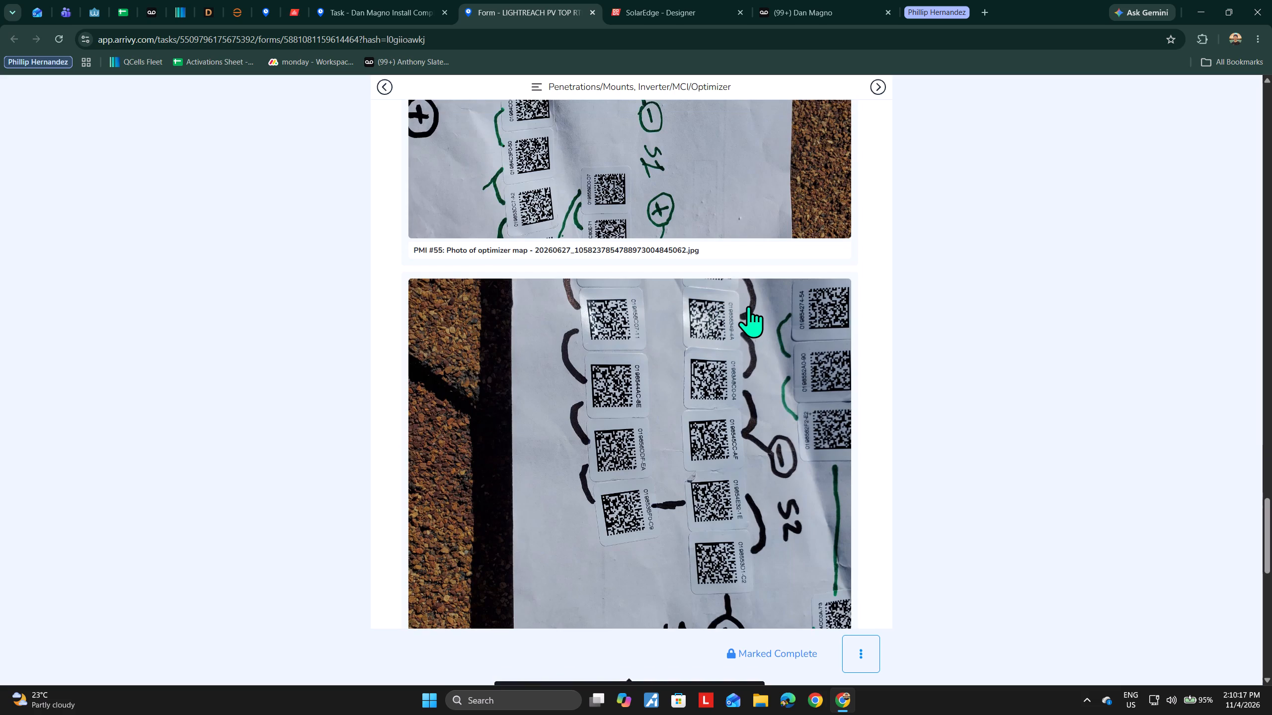
scroll(748, 306, "up", 3)
scroll(748, 306, "down", 6)
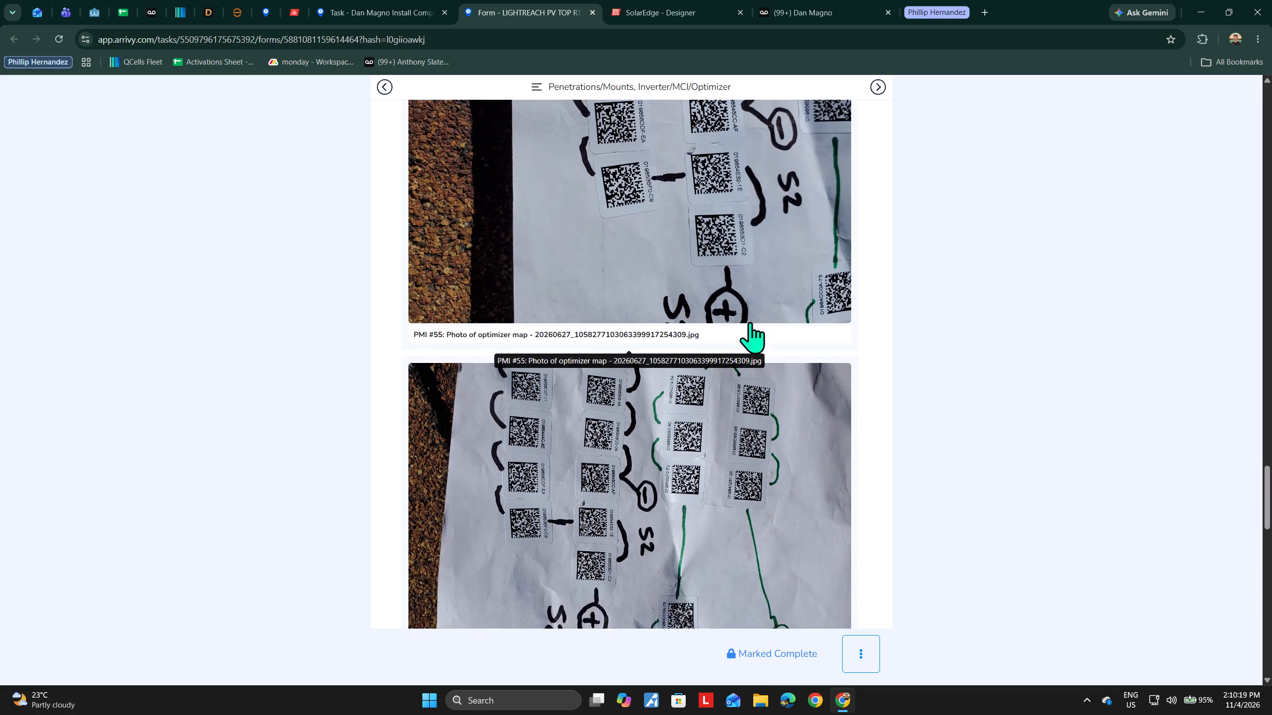
left_click(734, 345)
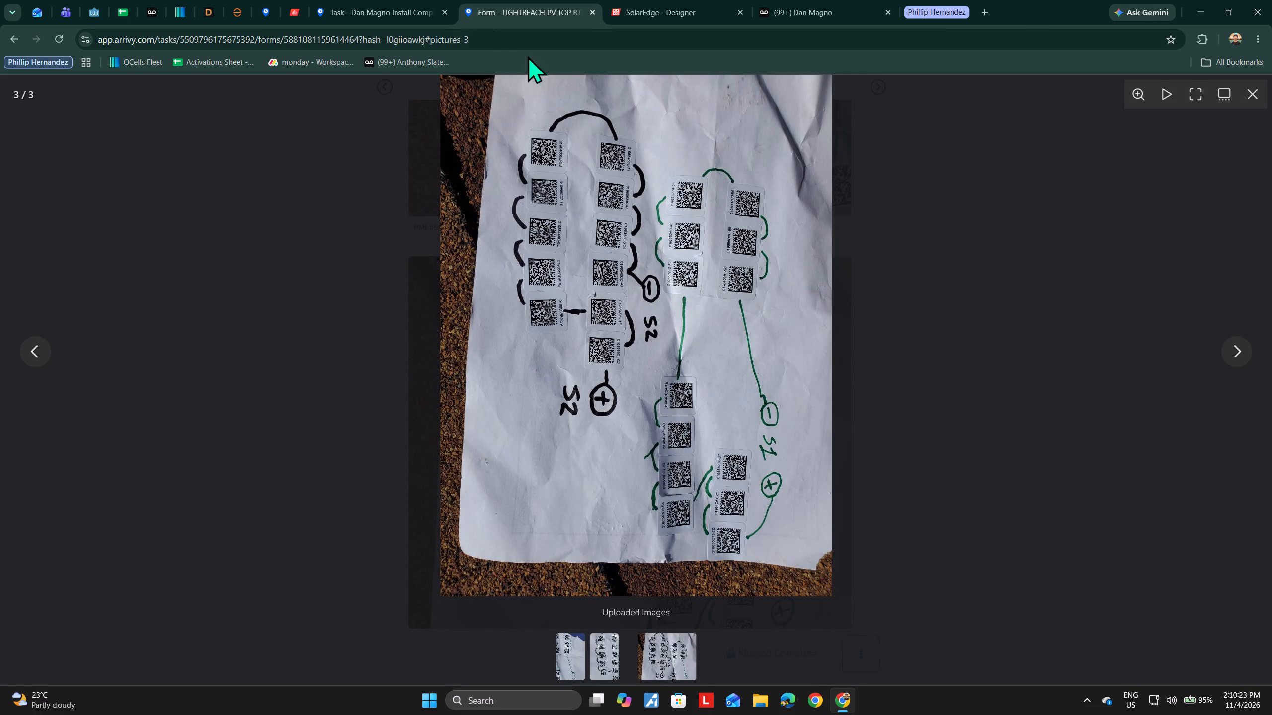
Move the form with the enlarged optimizer map into its own maximized browser window.
left_click_drag(529, 6, 533, 244)
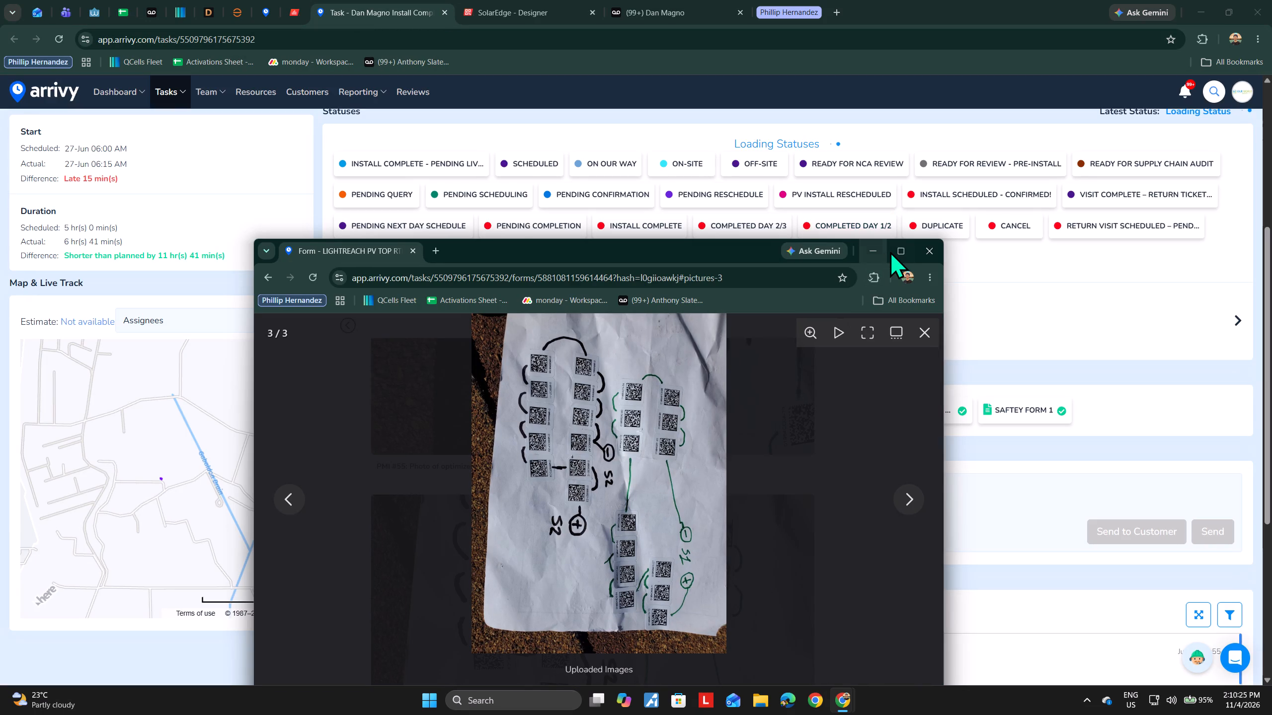
left_click(892, 251)
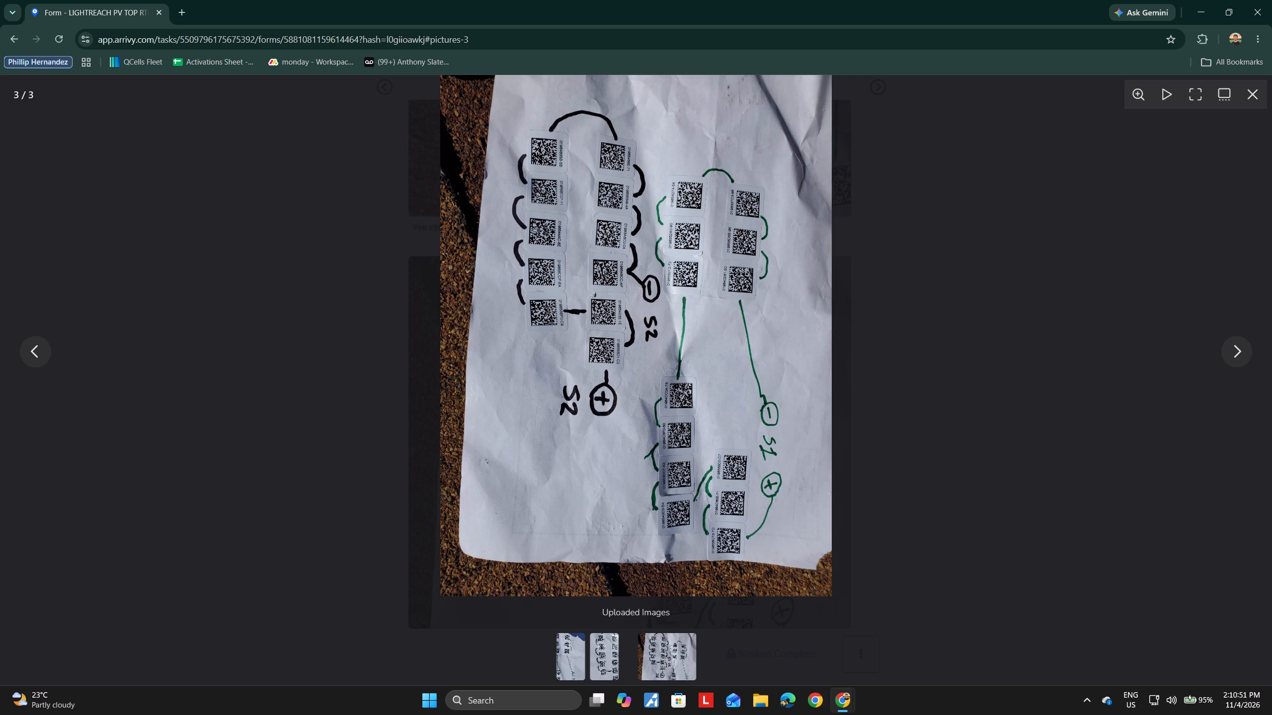
key("alt+Tab")
key("Tab")
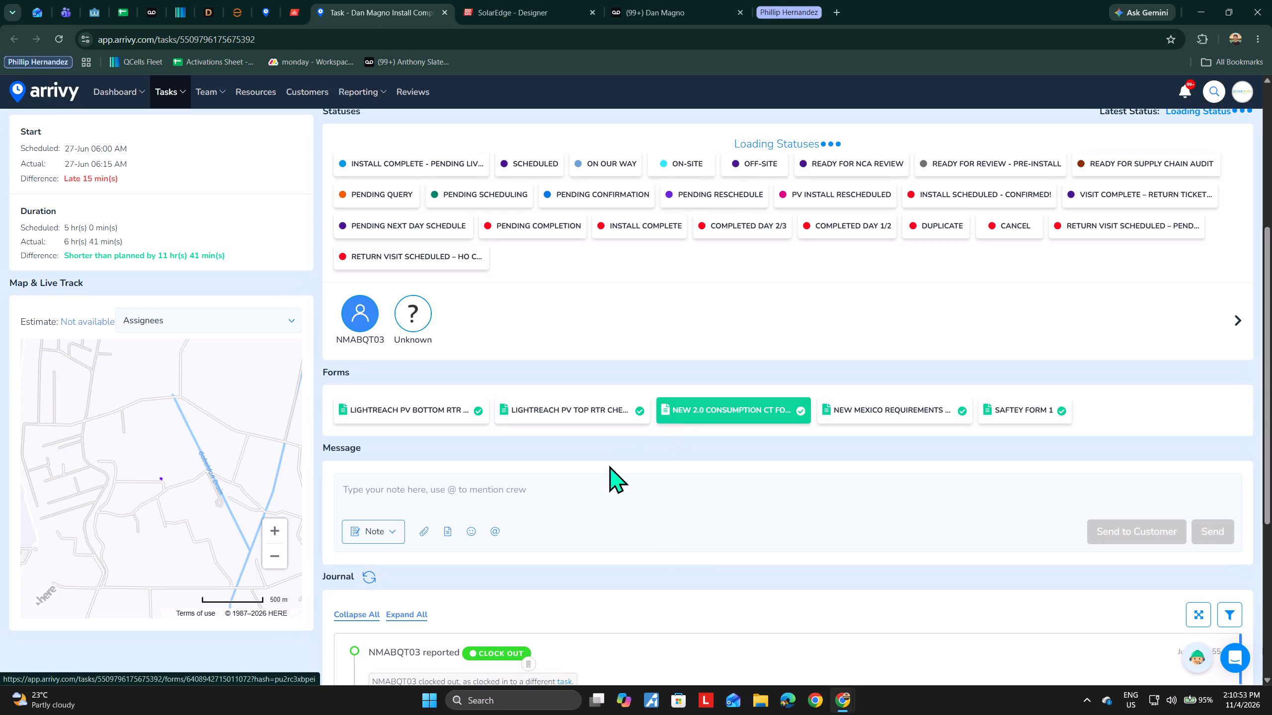
key("alt+Tab")
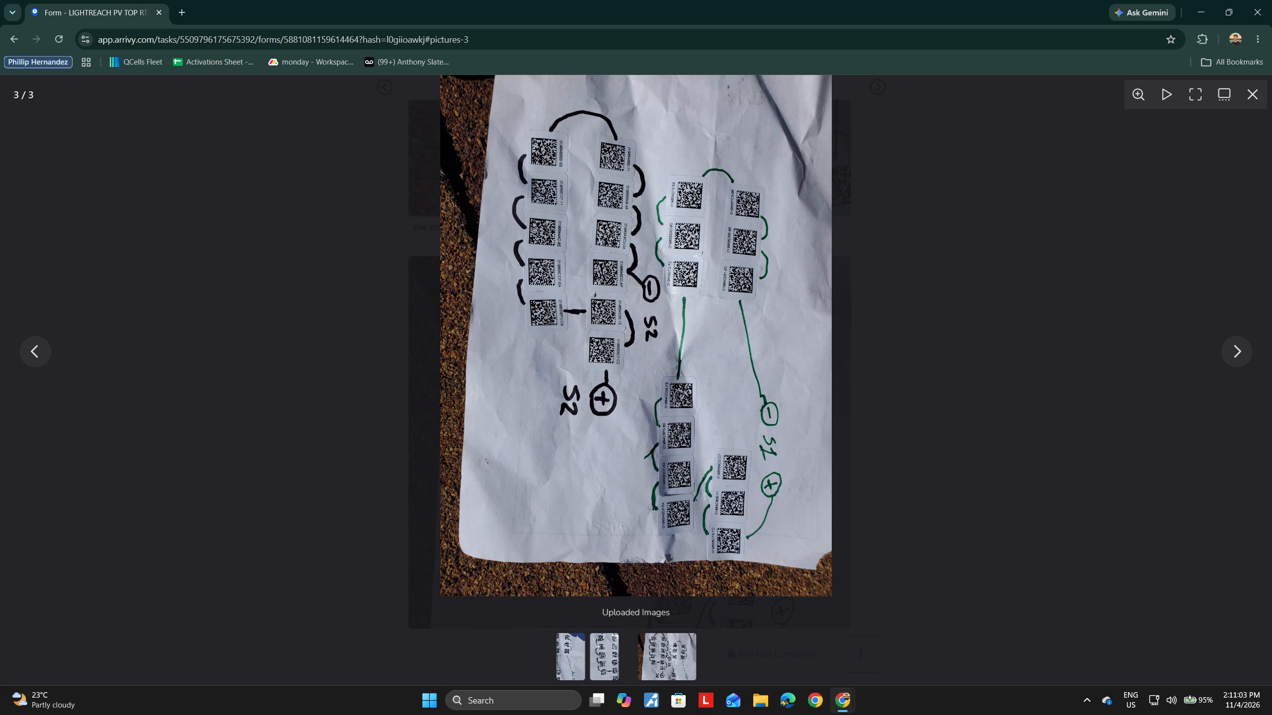
scroll(452, 311, "down", 1)
key("alt+Tab")
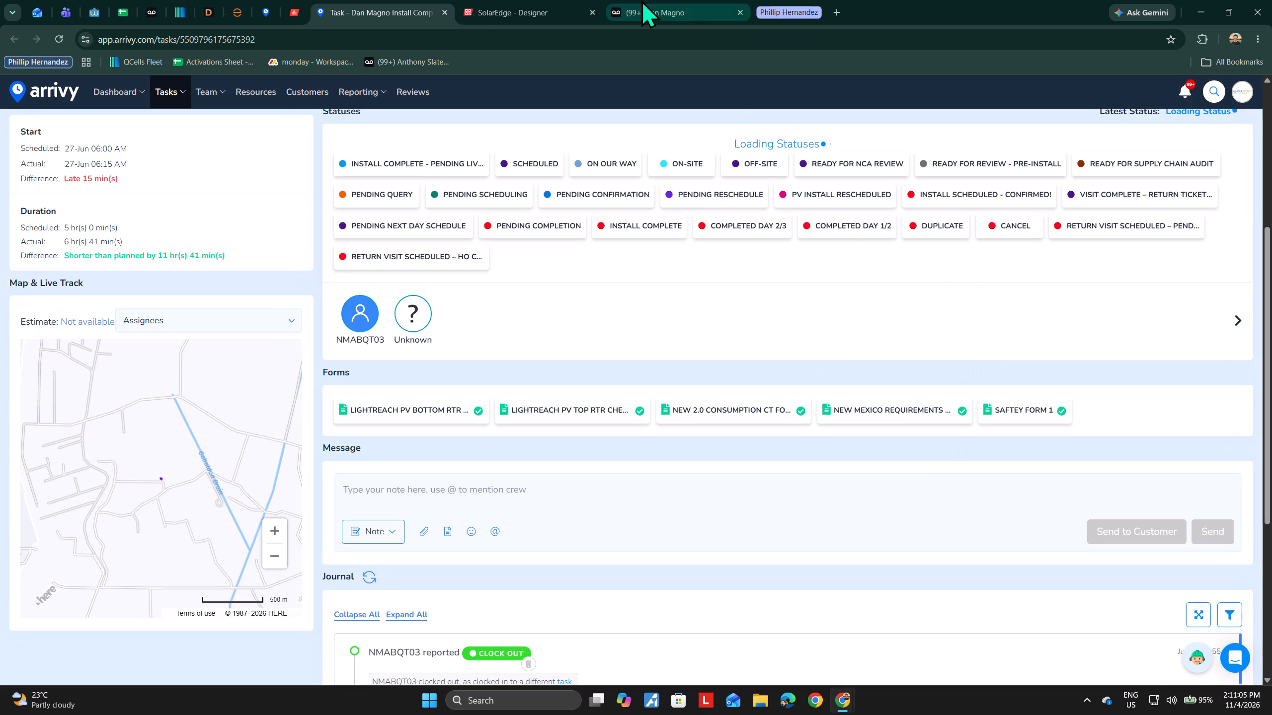
In SolarEdge Designer, match the layout's orientation to the map and string S1 through the six-module array, four-module column and adjacent three-module column.
left_click(471, 0)
left_click(901, 121)
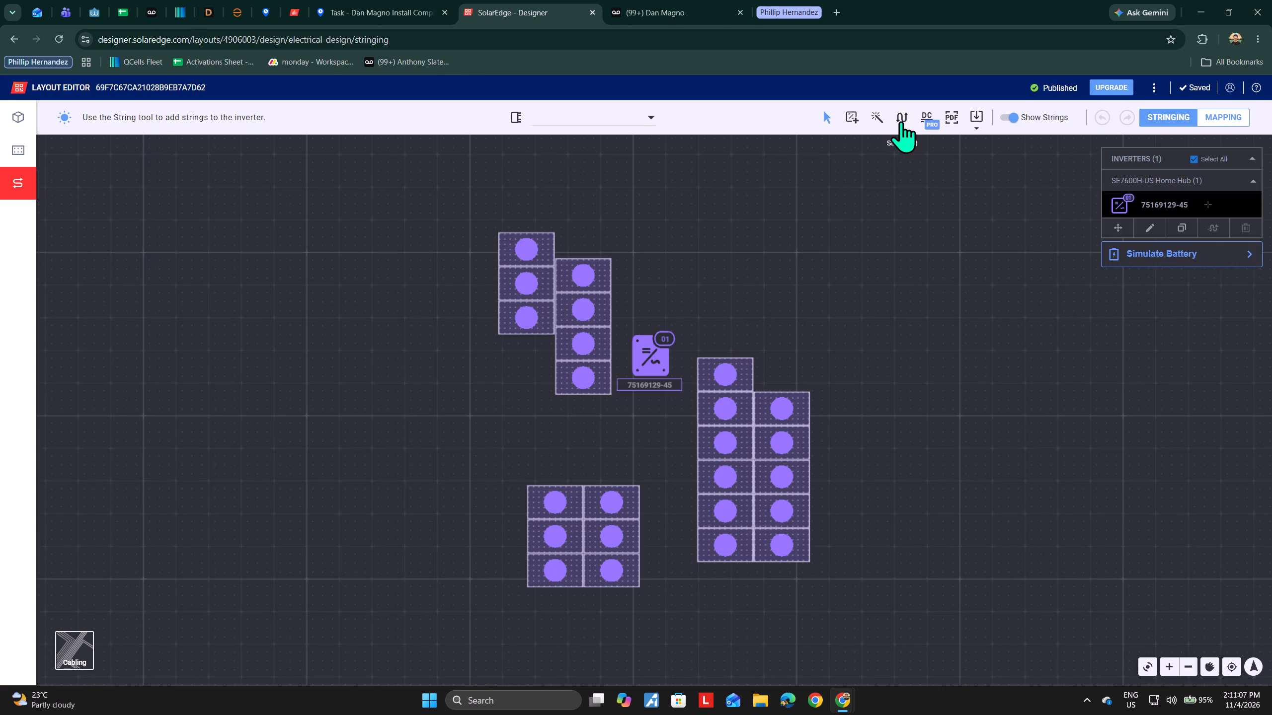
key("alt+Tab")
key("alt+Tab")
key("alt+Tab")
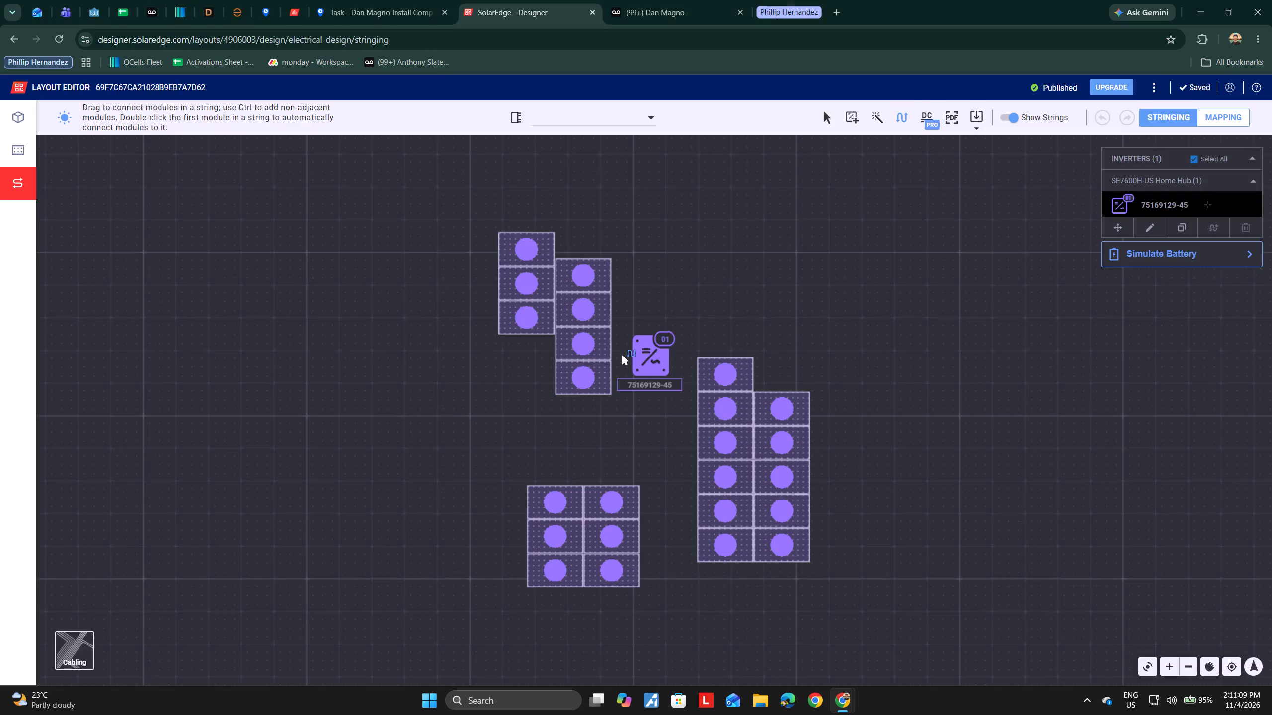
key("alt+Tab")
middle_click_drag(958, 422, 891, 529)
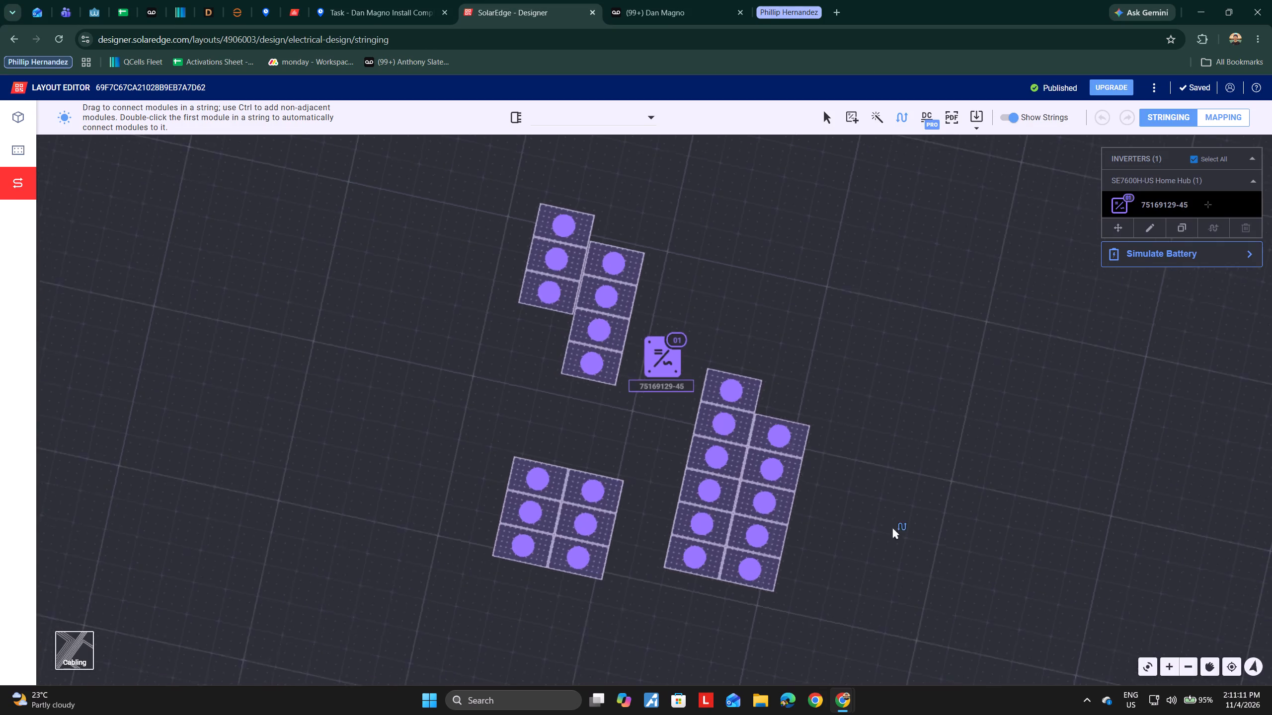
middle_click_drag(891, 529, 542, 411)
middle_click_drag(906, 365, 911, 377)
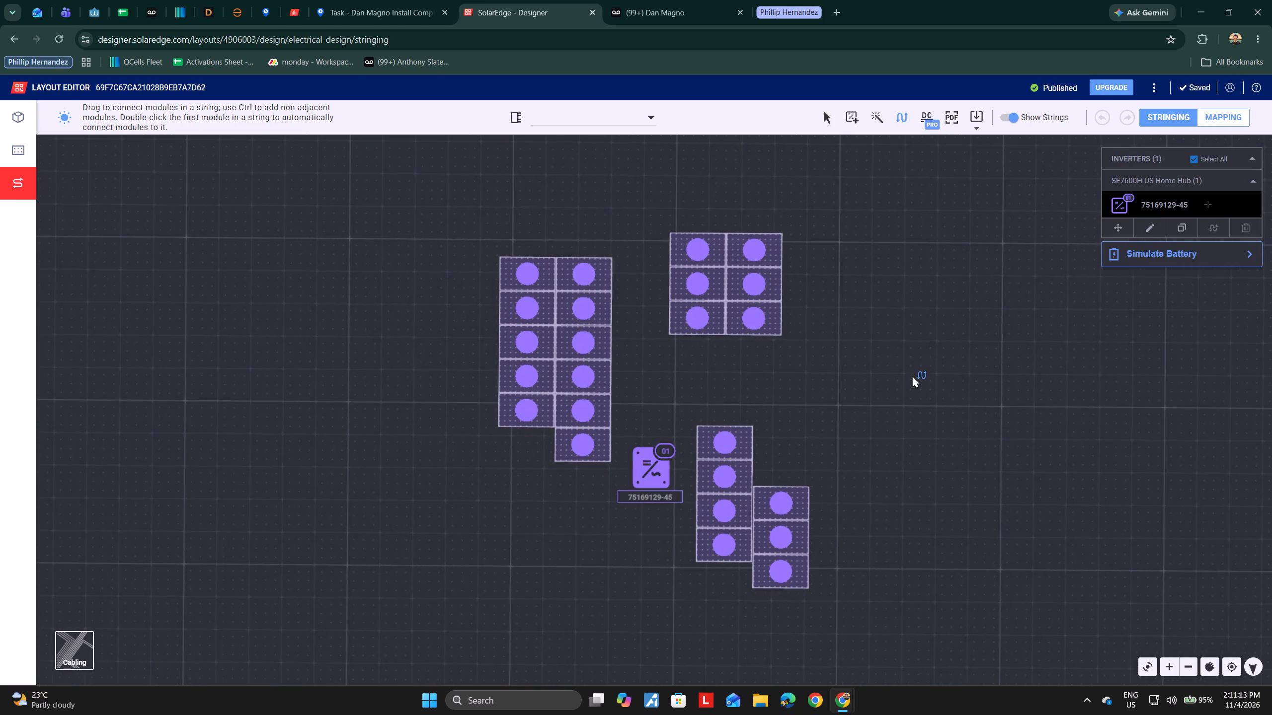
middle_click_drag(911, 377, 913, 373)
scroll(622, 368, "up", 1)
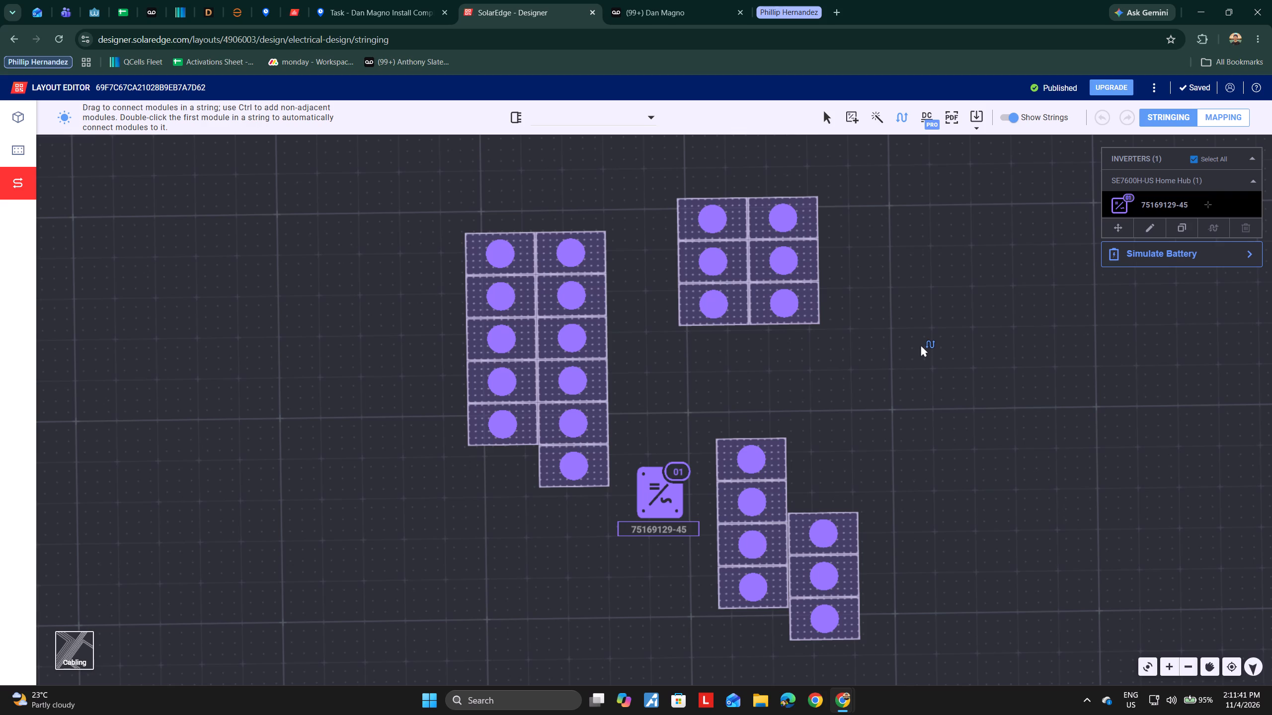
key("alt+Tab")
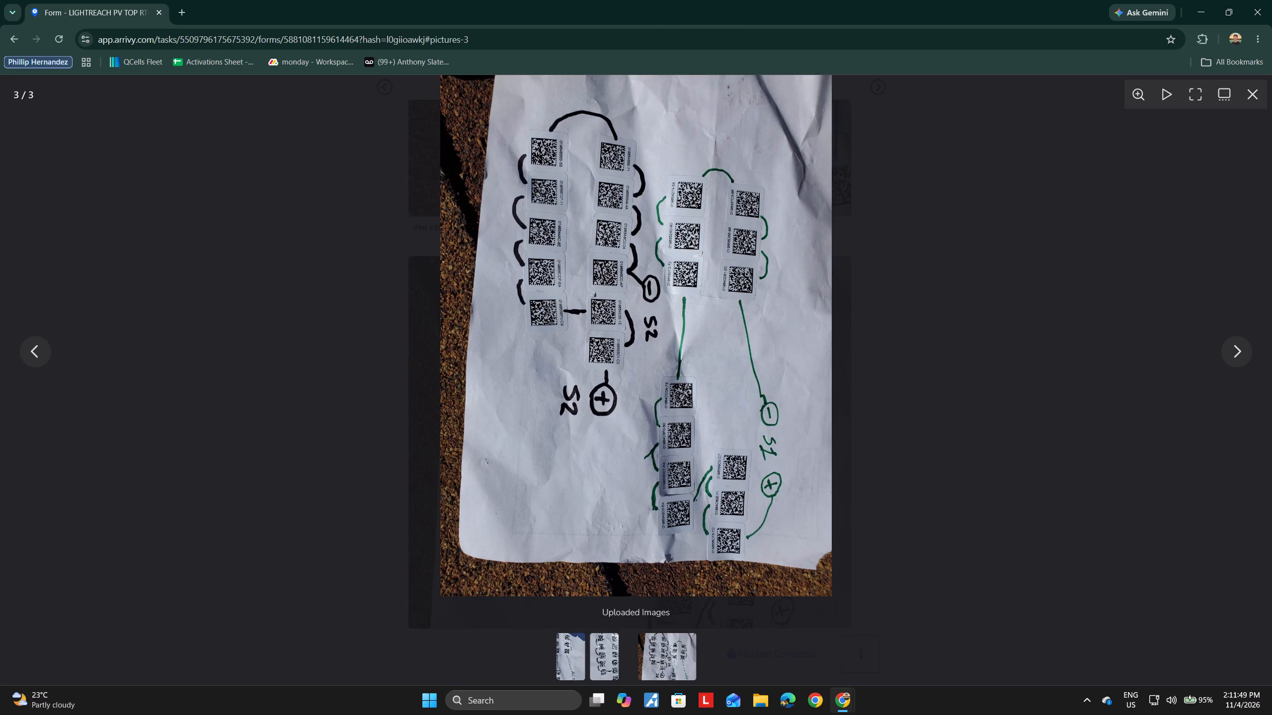
key("alt+Tab")
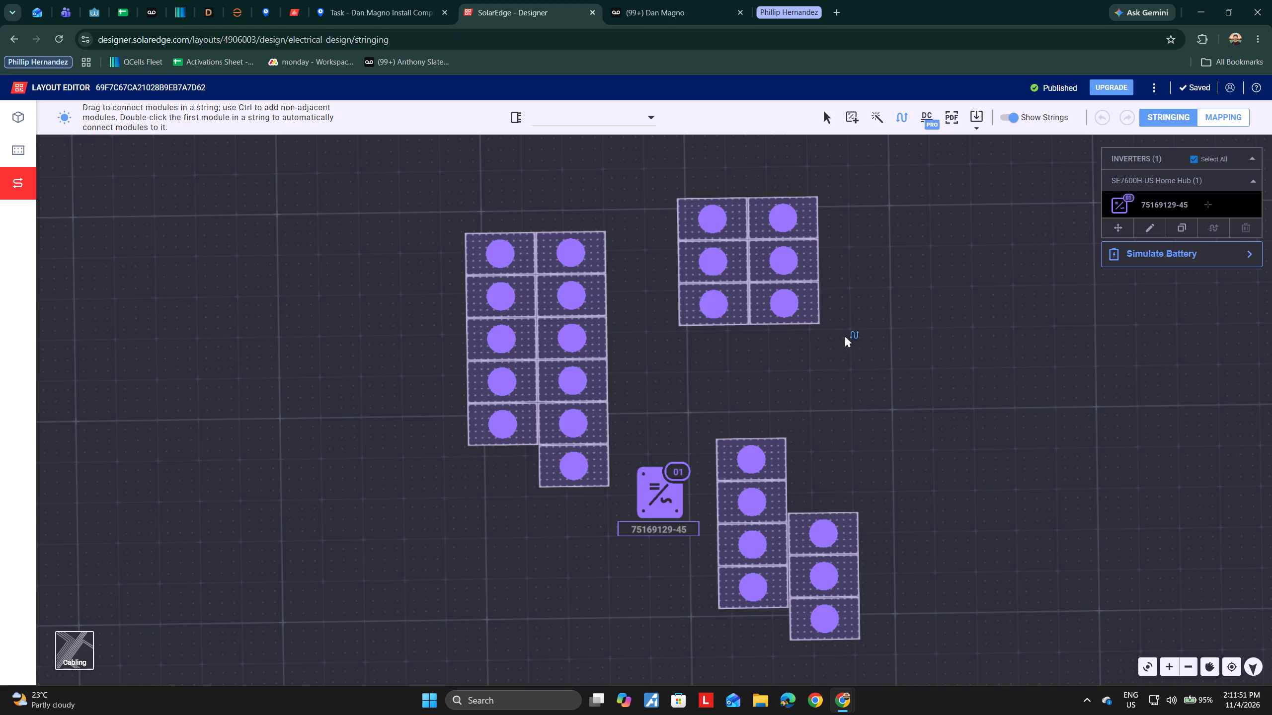
left_click_drag(799, 319, 746, 505)
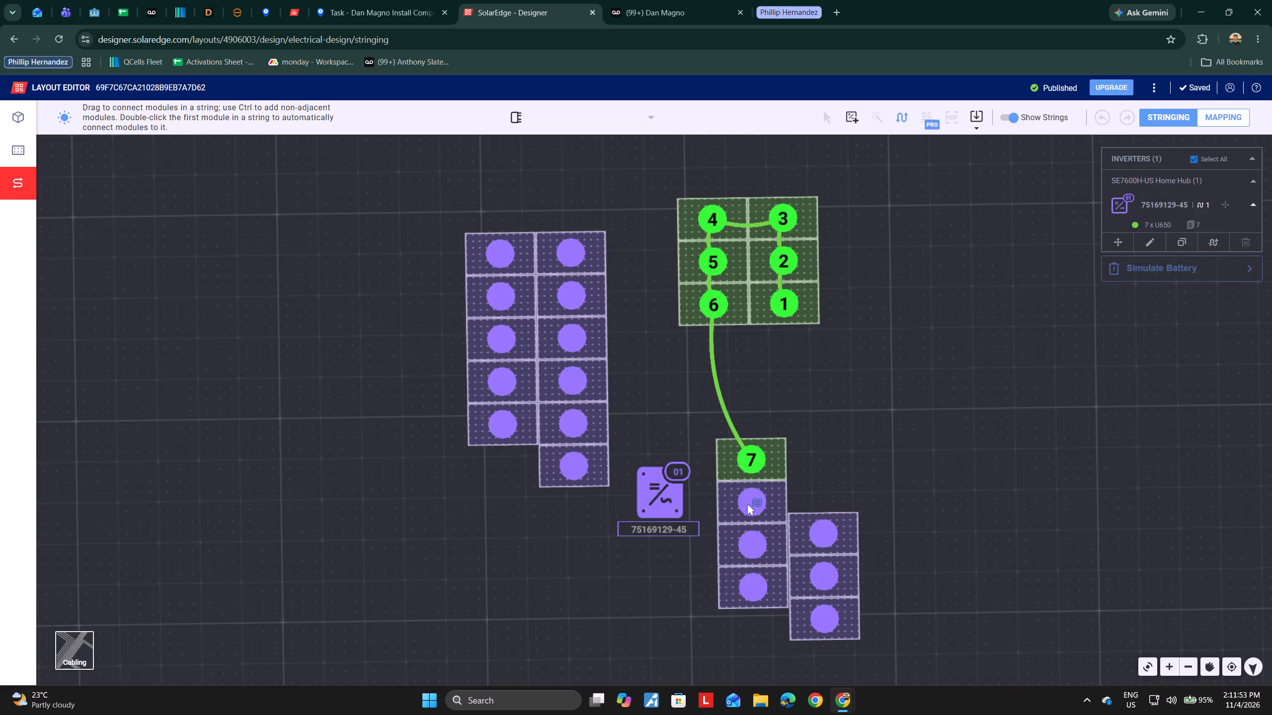
left_click_drag(746, 505, 831, 539)
Following the optimizer map, string S2 through the 11-module array, starting at its lone bottom module and ending just above the second module.
key("alt+Tab")
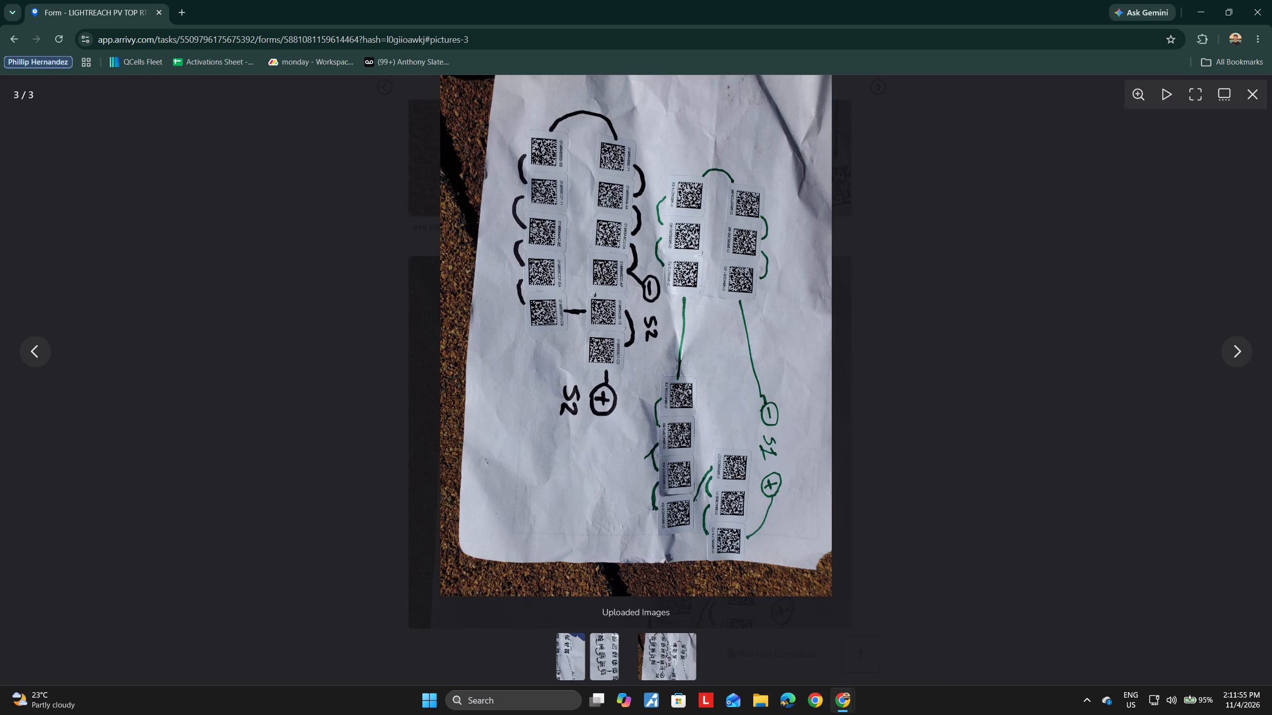
key("alt+Tab")
key("alt+Tab")
key("alt+Tab")
left_click_drag(573, 470, 486, 322)
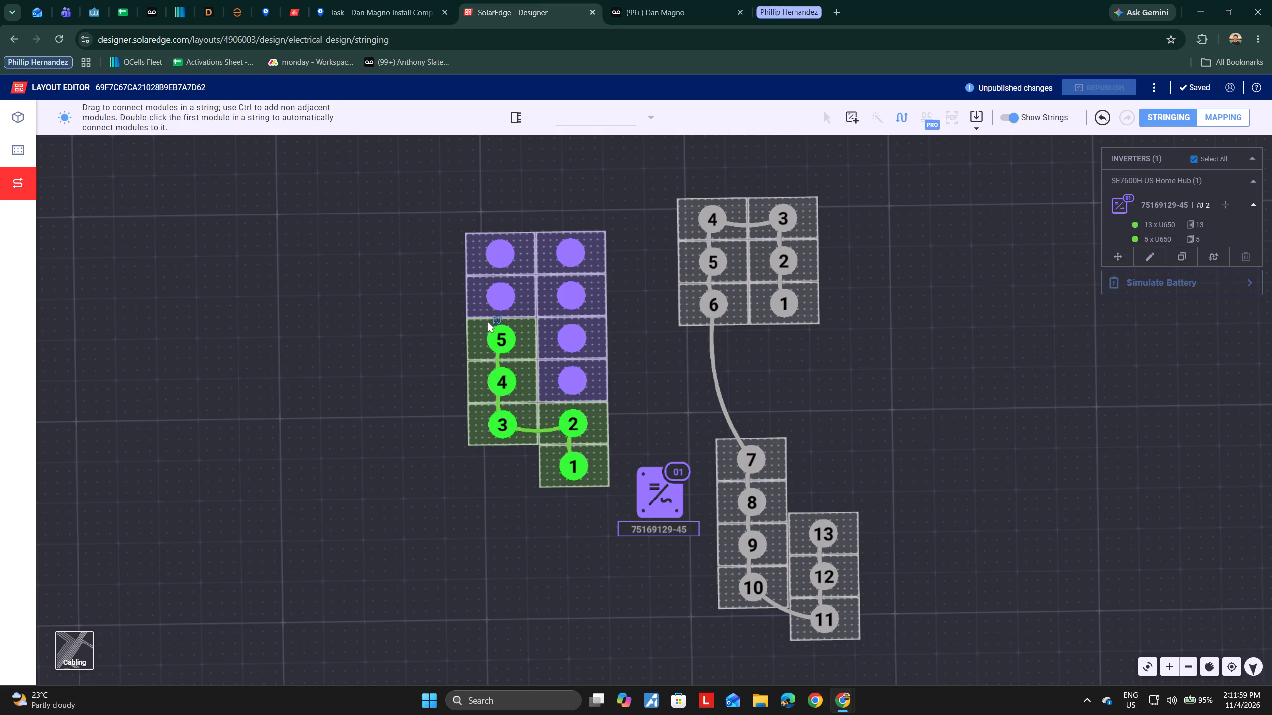
left_click_drag(486, 322, 577, 370)
Compare both strings with the optimizer map photo and republish the layout.
key("alt+Tab")
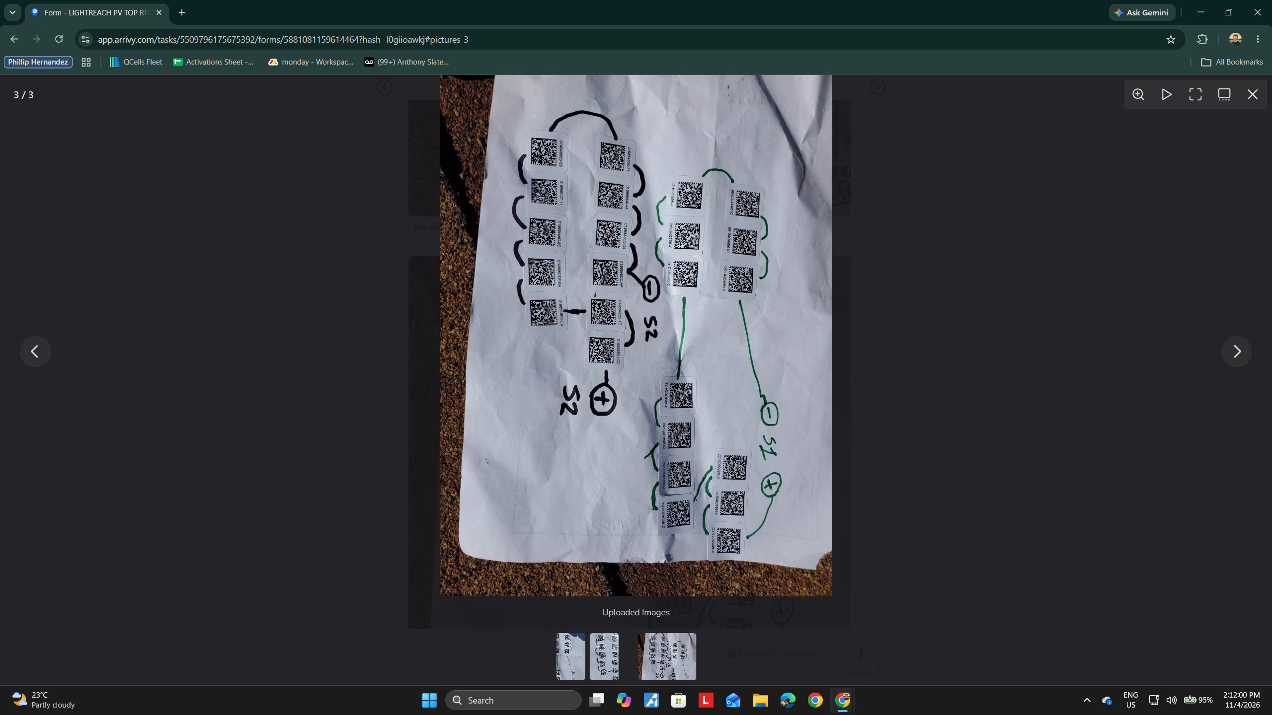
key("alt+Tab")
key("alt+Tab")
key("alt+Tab")
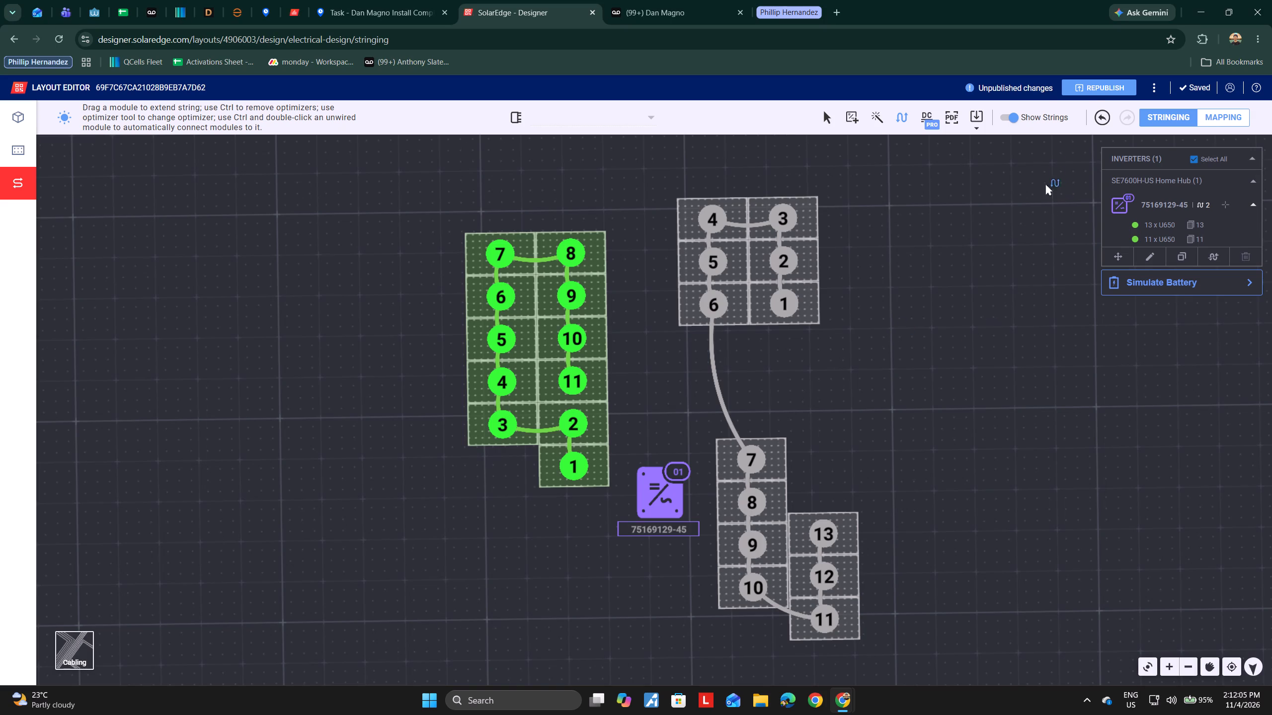
left_click(1084, 82)
left_click(674, 492)
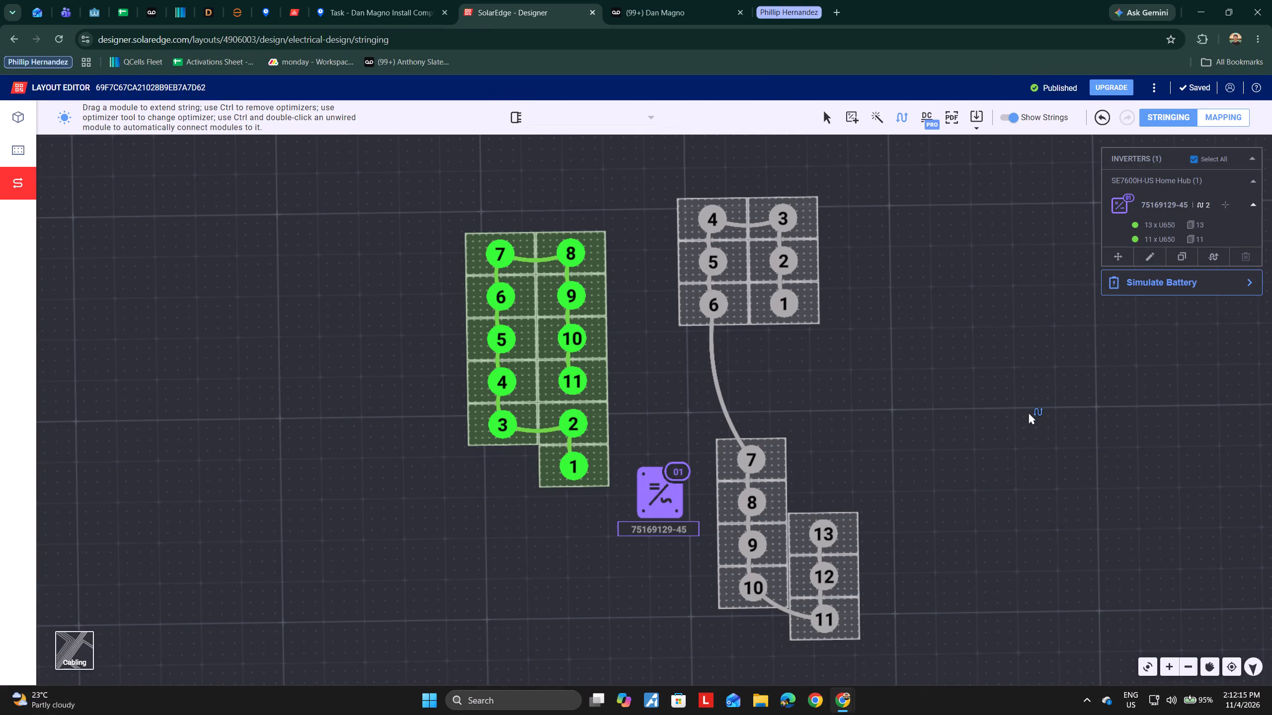
Capture a screenshot of the full Layout Editor showing both strings.
key("shift+super+s")
left_click_drag(0, 76, 56, 73)
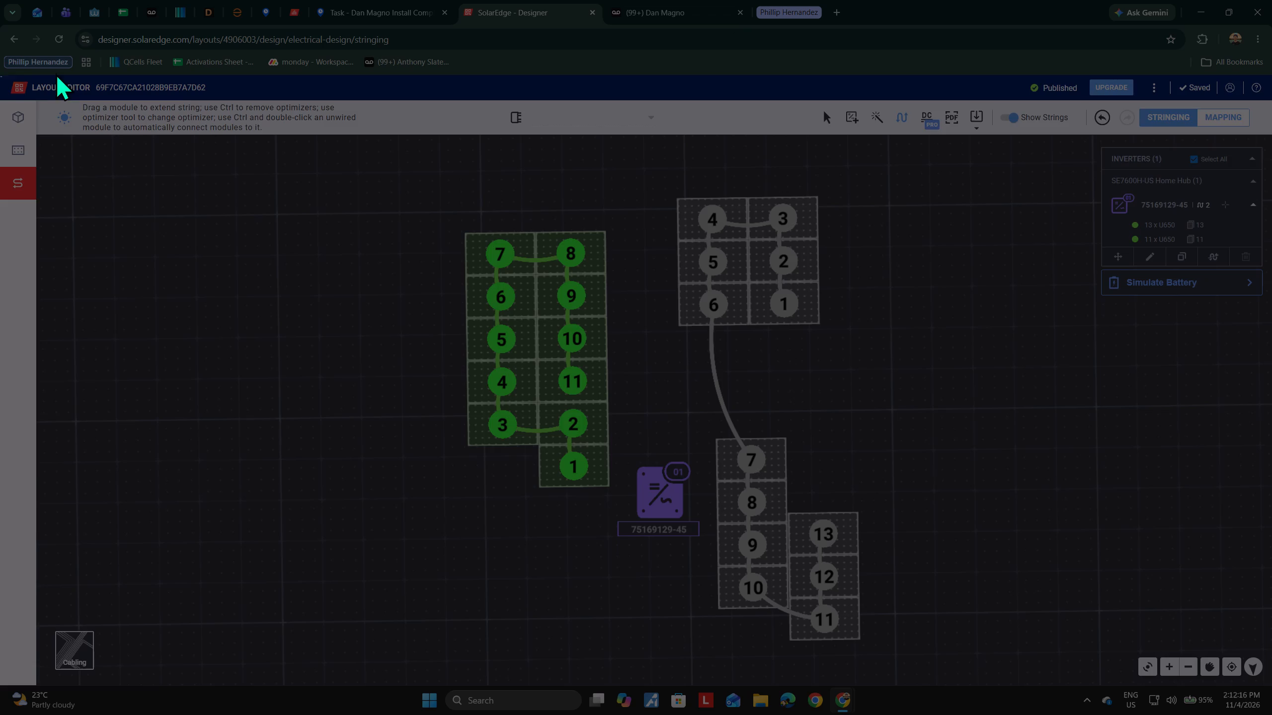
left_click_drag(56, 73, 1271, 685)
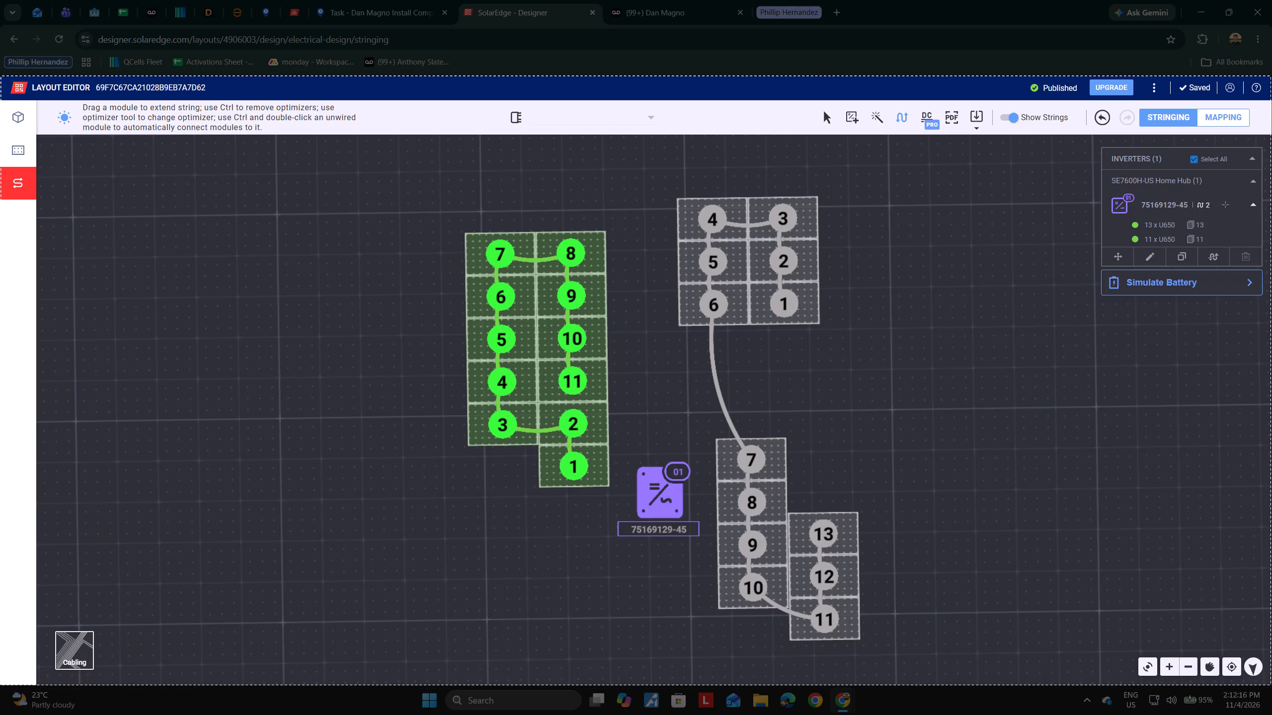
In the Tape PV Install 2.0 record, reply to the "Arrays are built and optimizers are assigned." comment with the layout screenshot and "String Added".
left_click(370, 0)
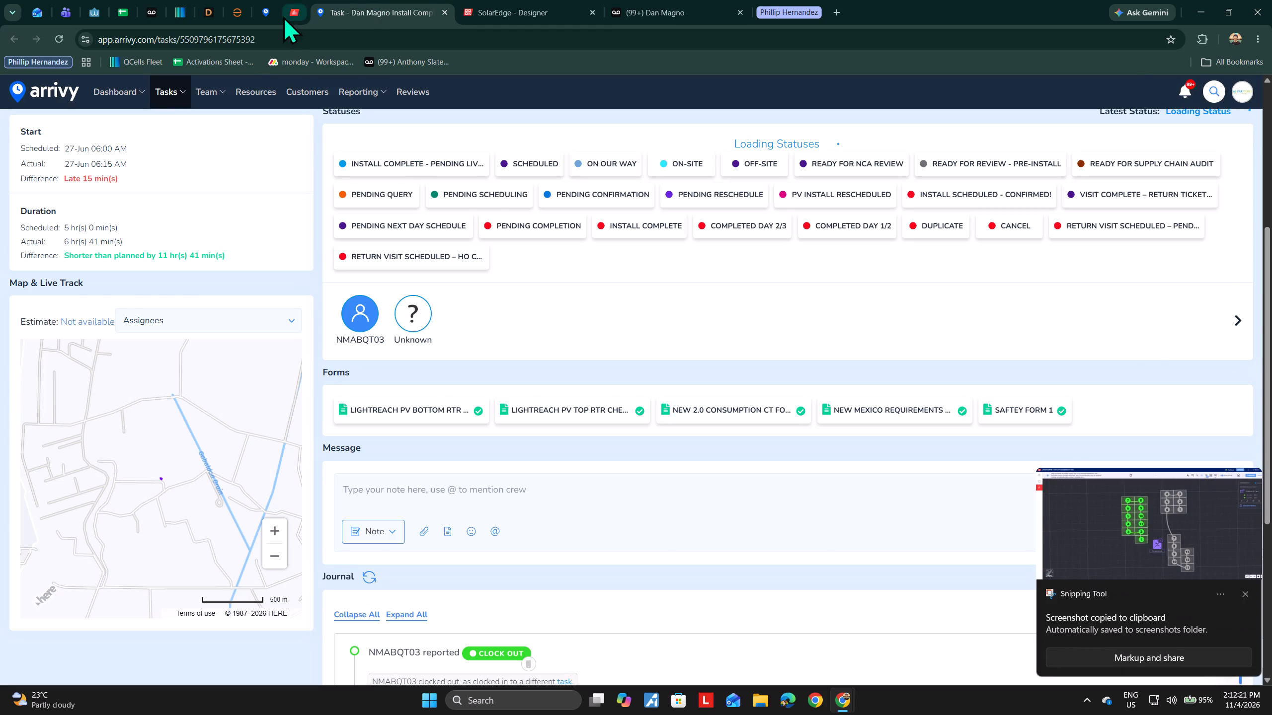
left_click(283, 16)
left_click(204, 15)
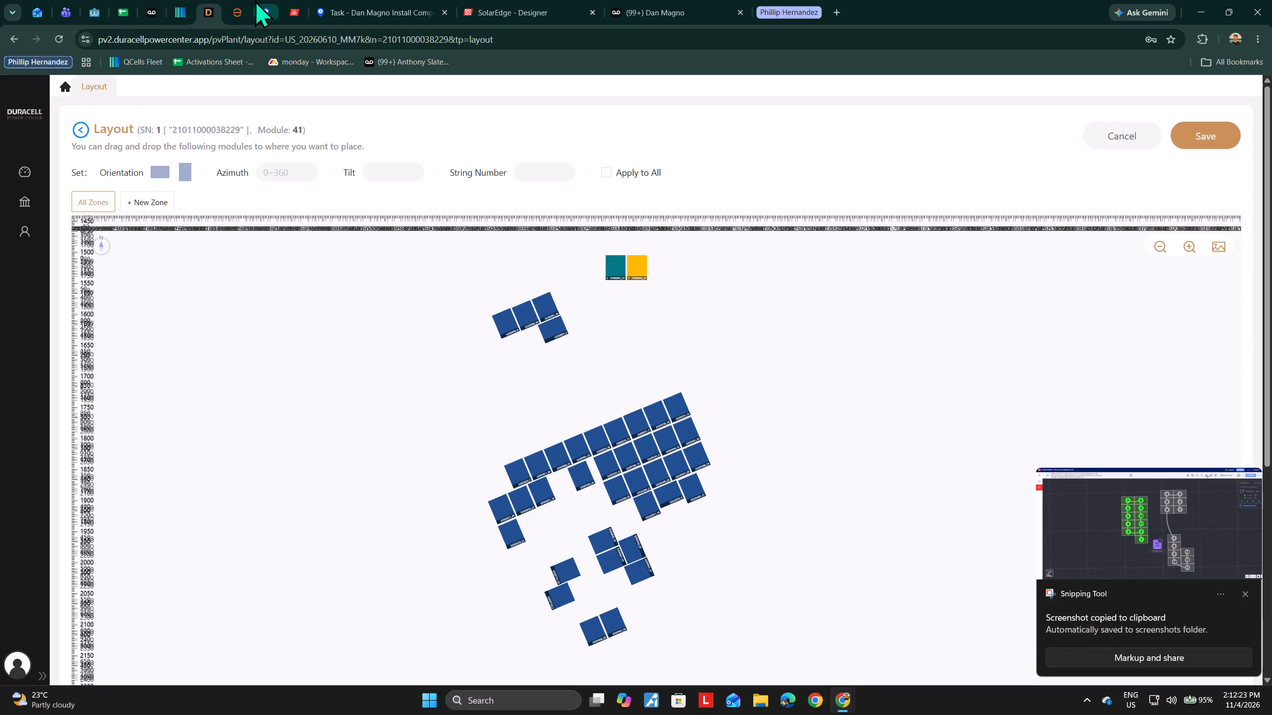
left_click_drag(280, 1, 286, 4)
left_click(295, 7)
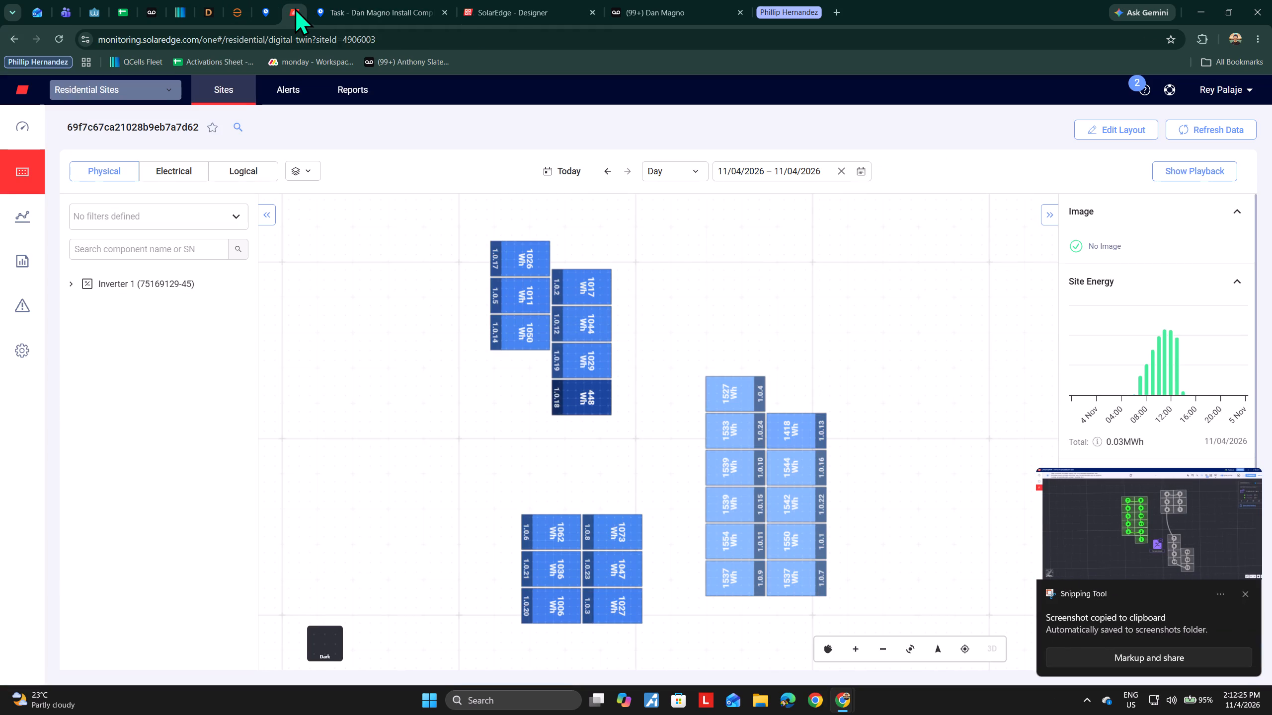
left_click(150, 2)
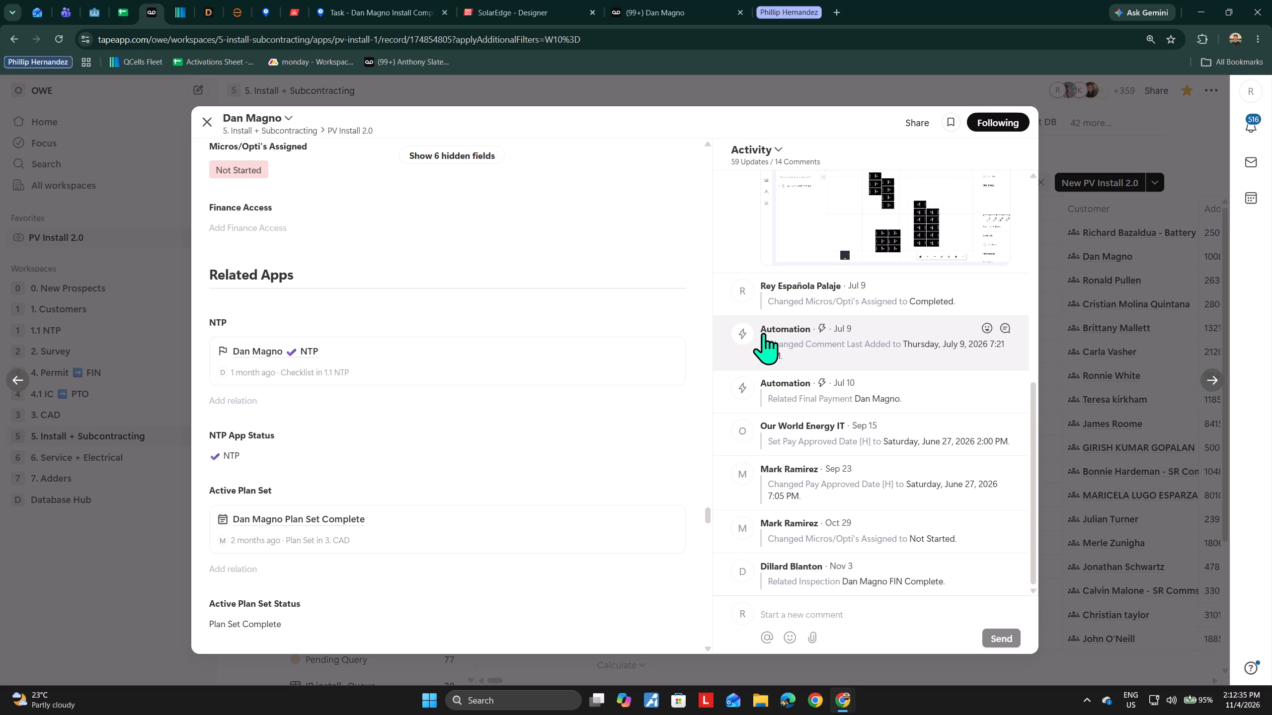
scroll(848, 381, "up", 1)
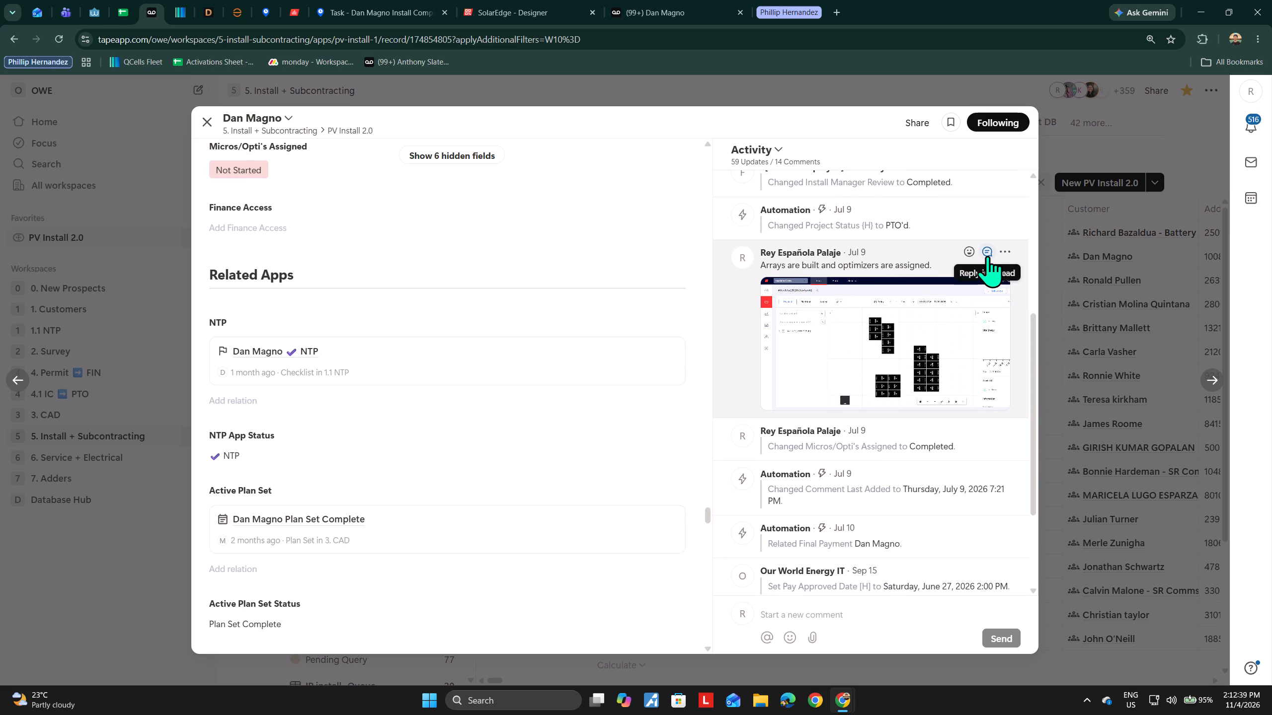
left_click(987, 256)
key("ctrl+v")
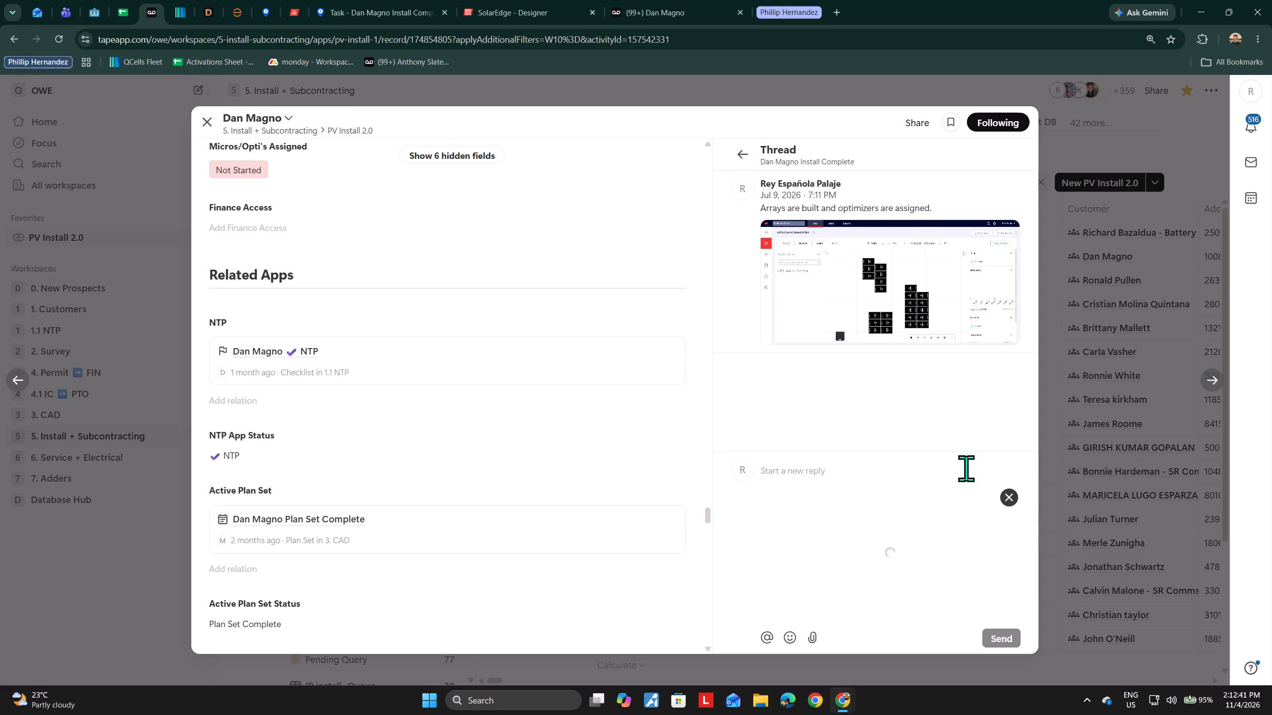
type("String")
key("space")
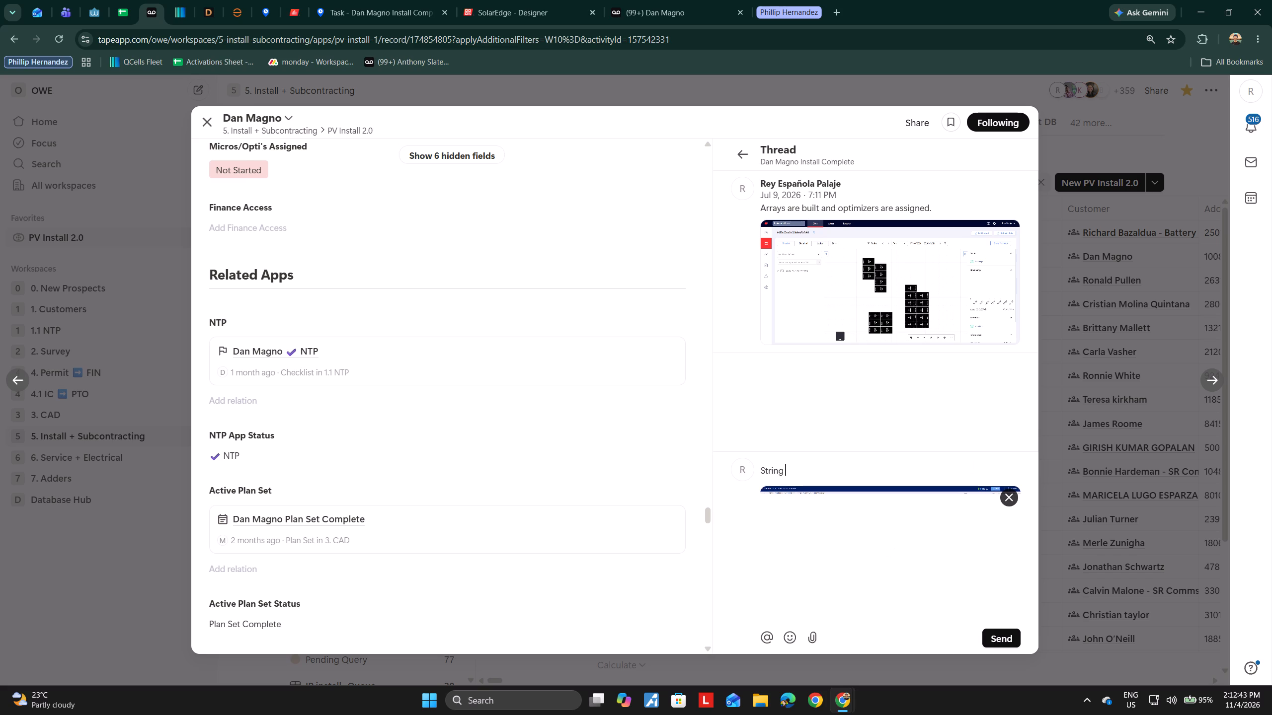
type("Added")
key("Return")
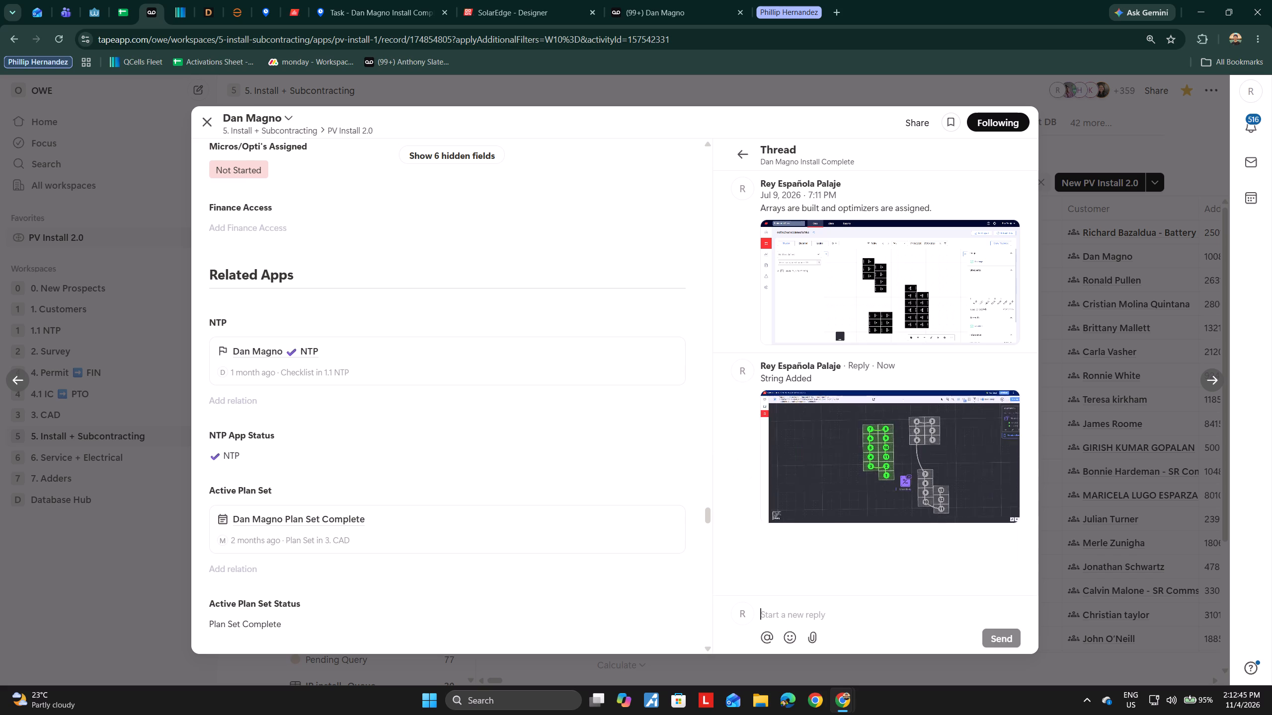
Return from the comment thread and set Micros/Opti's Assigned to Completed.
left_click(748, 155)
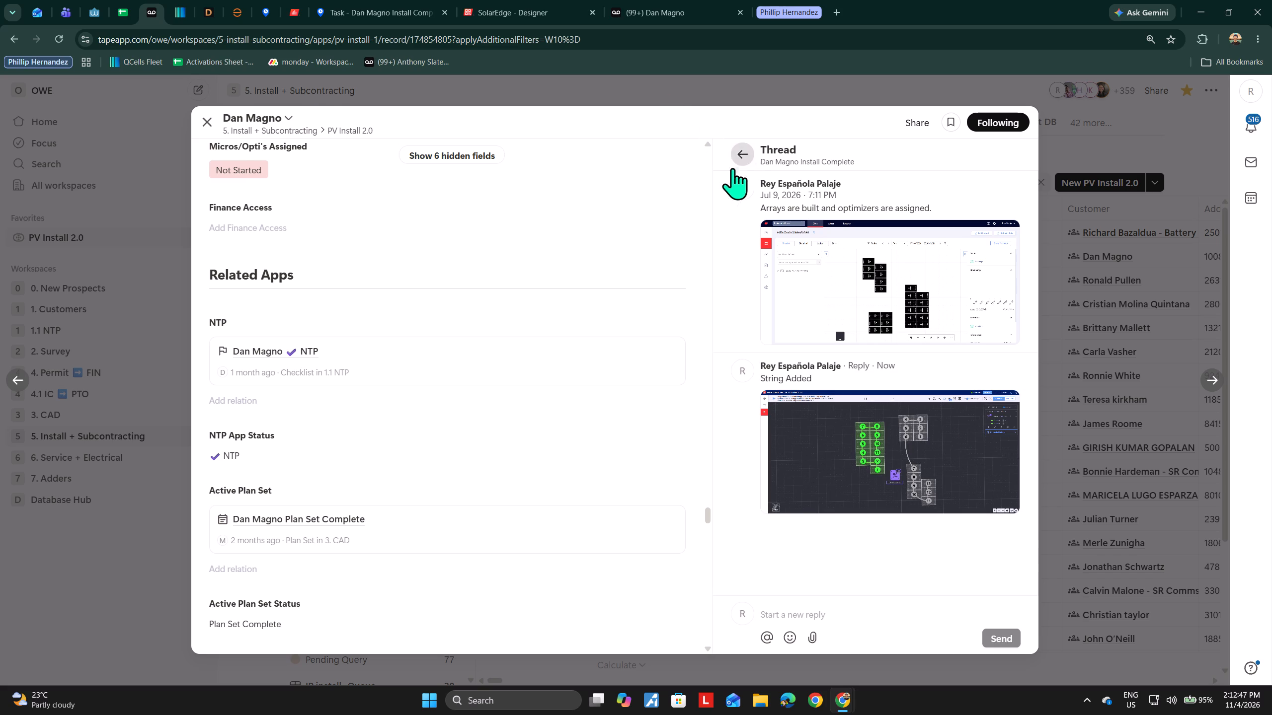
scroll(507, 281, "up", 1)
left_click(321, 312)
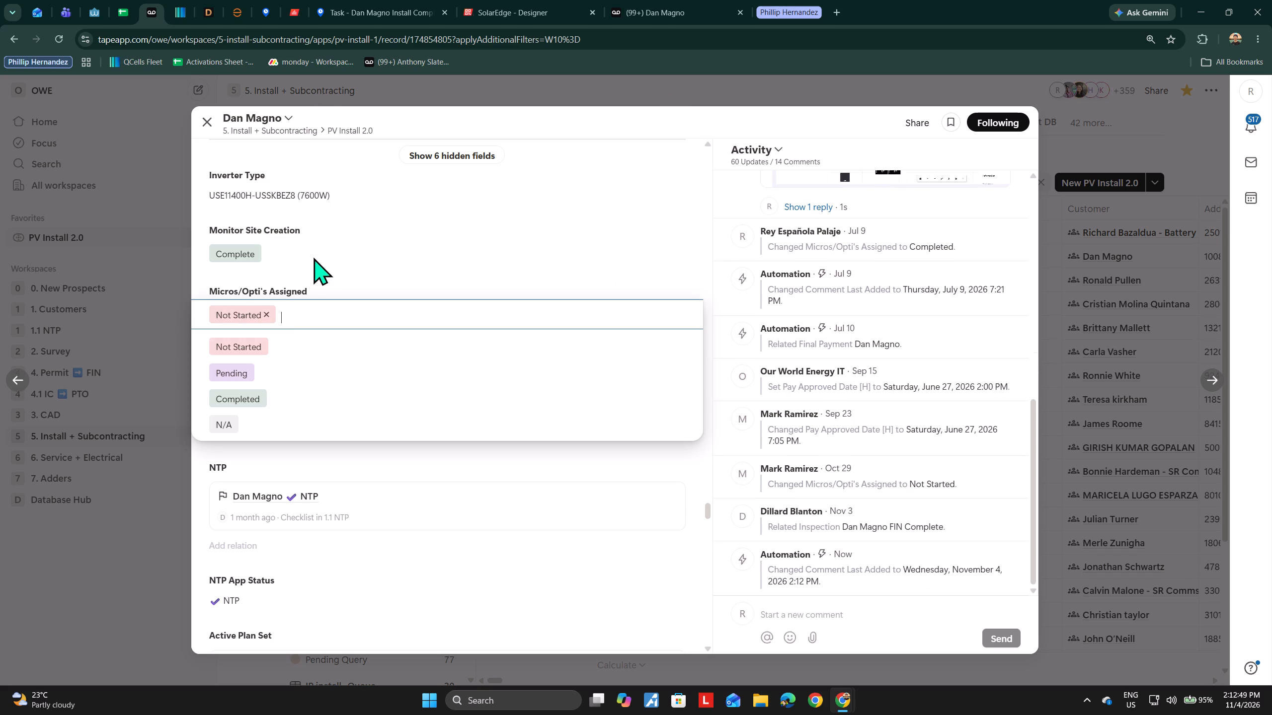
left_click(276, 399)
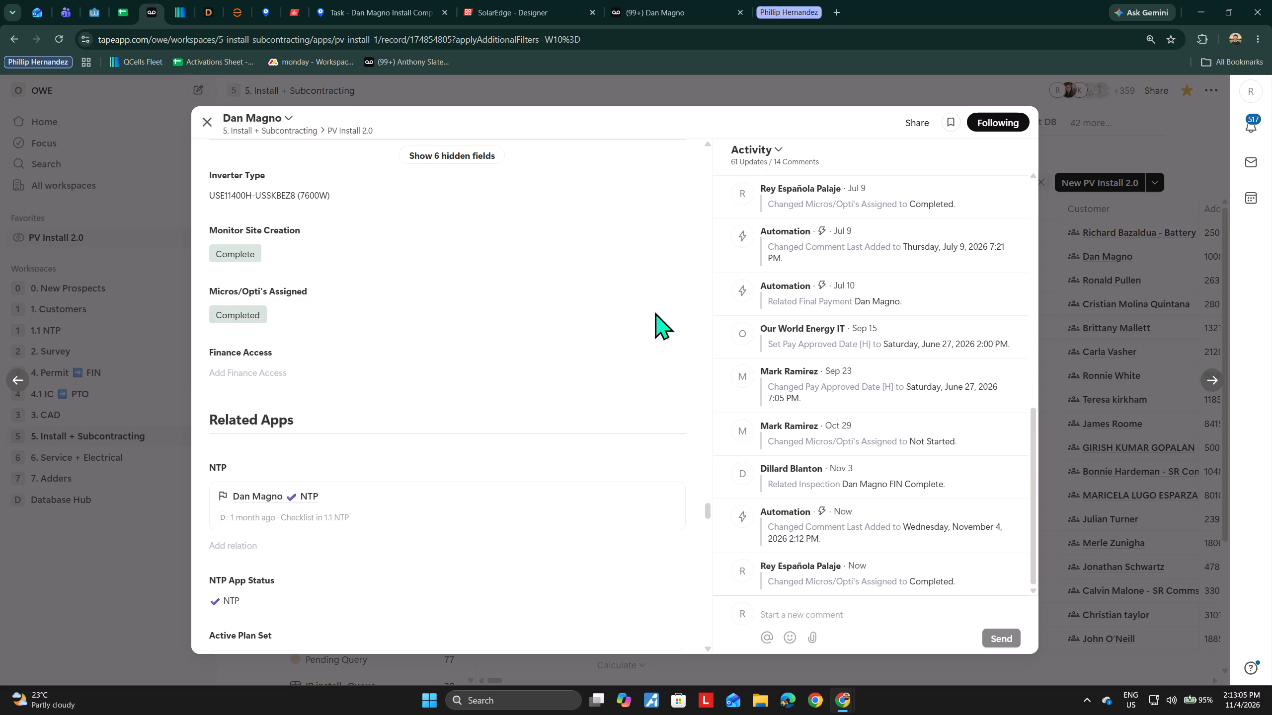
Close the finished PV Install 2.0 record, the Arrivy task and the SolarEdge Designer page.
left_click(203, 122)
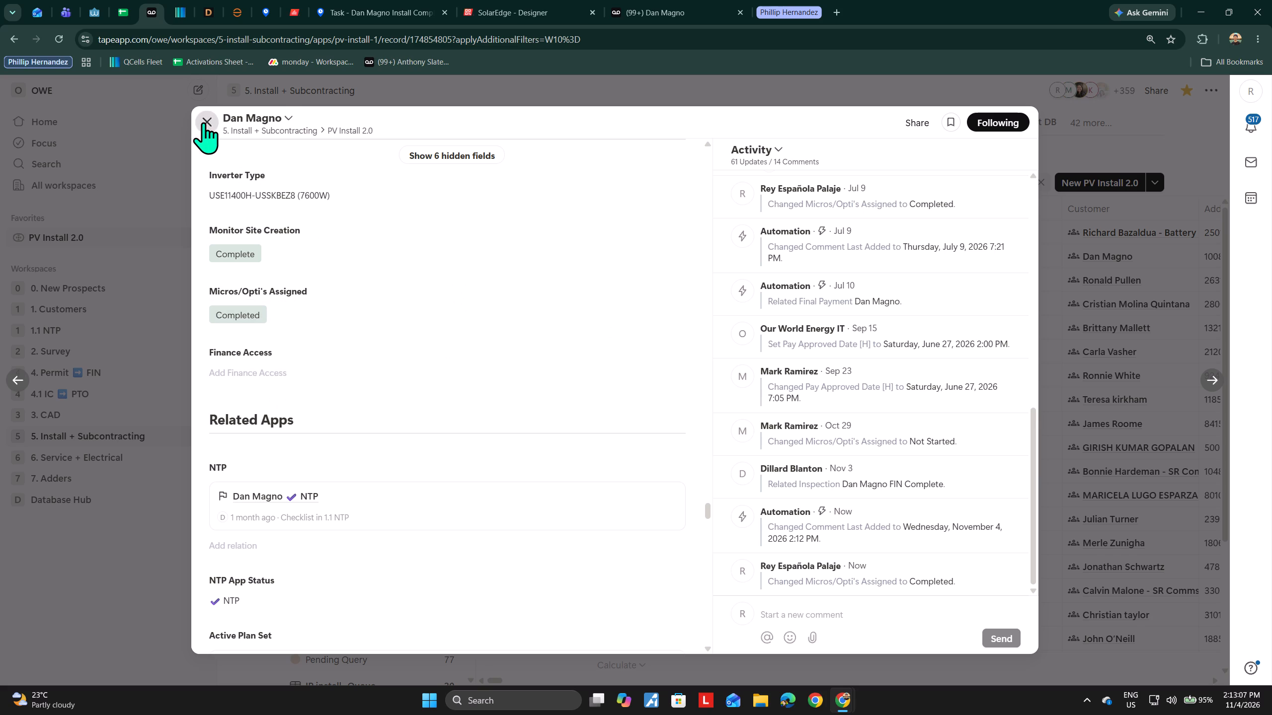
left_click(410, 0)
left_click(441, 11)
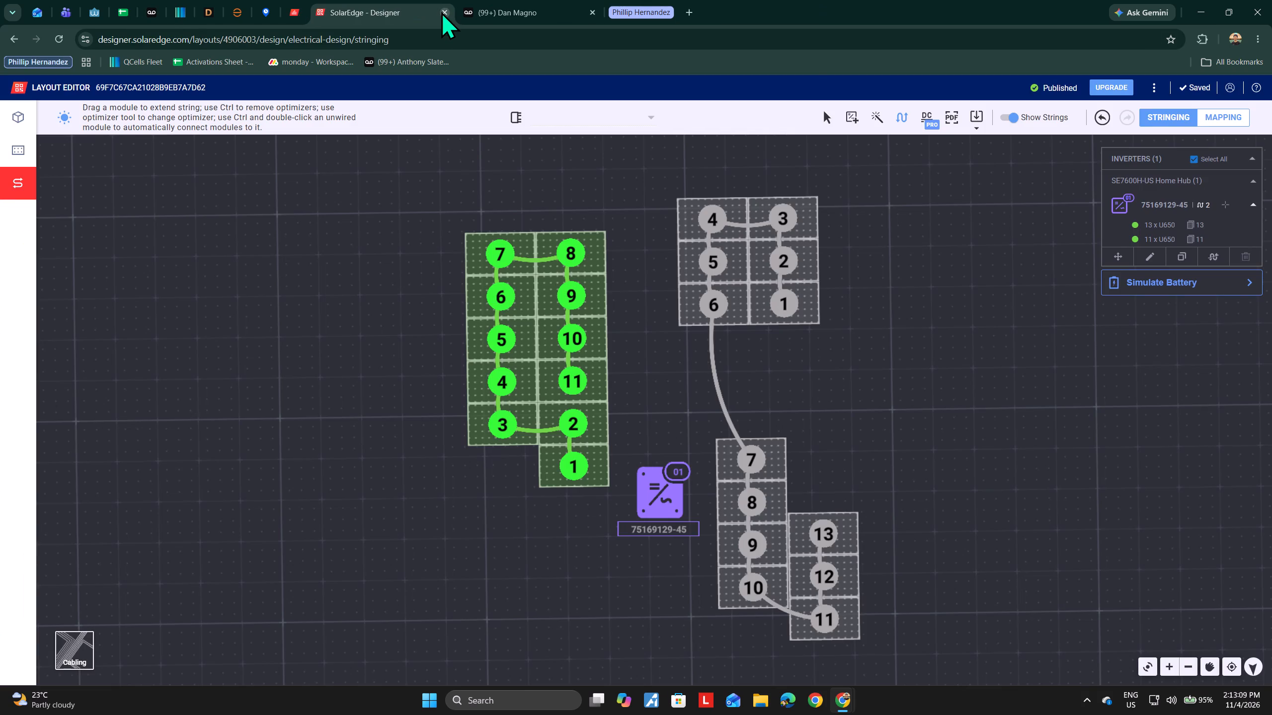
left_click(441, 11)
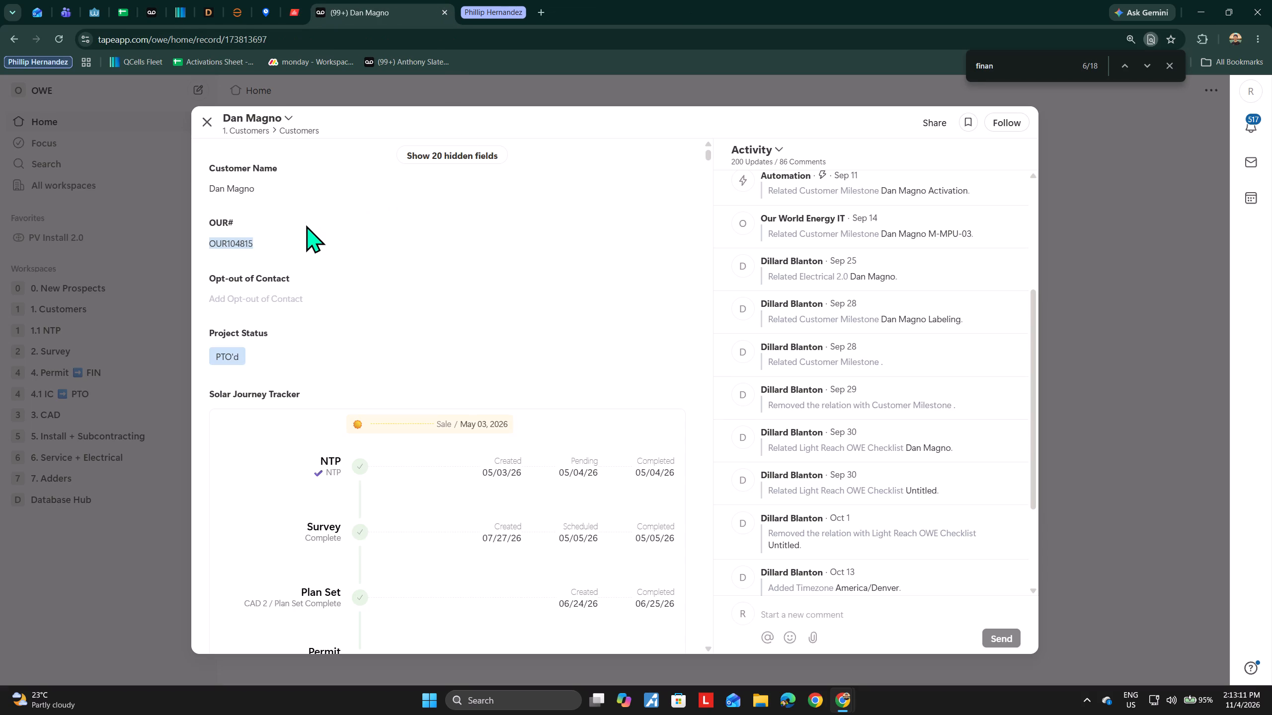
key("ctrl+c")
left_click(128, 4)
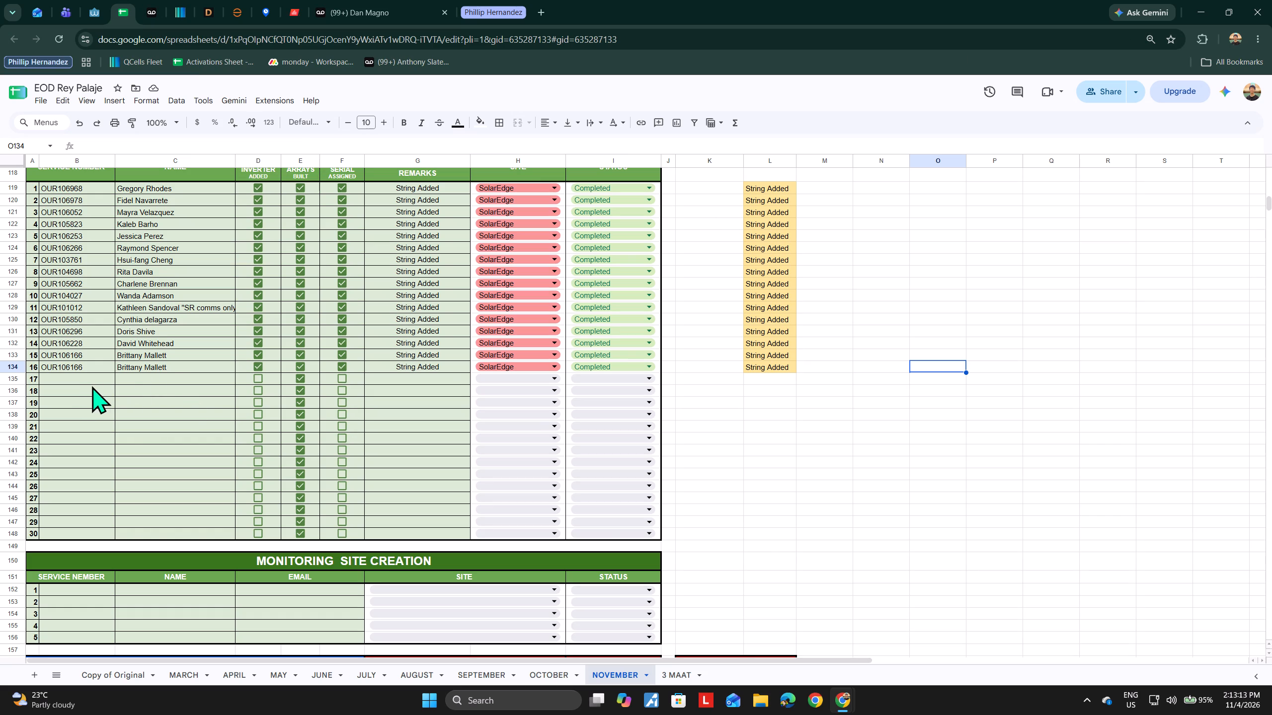
double_click(86, 380)
key("ctrl+v")
left_click(851, 403)
Copy the customer name from the Tape customer record into entry 17's name cell in the EOD spreadsheet.
left_click(154, 1)
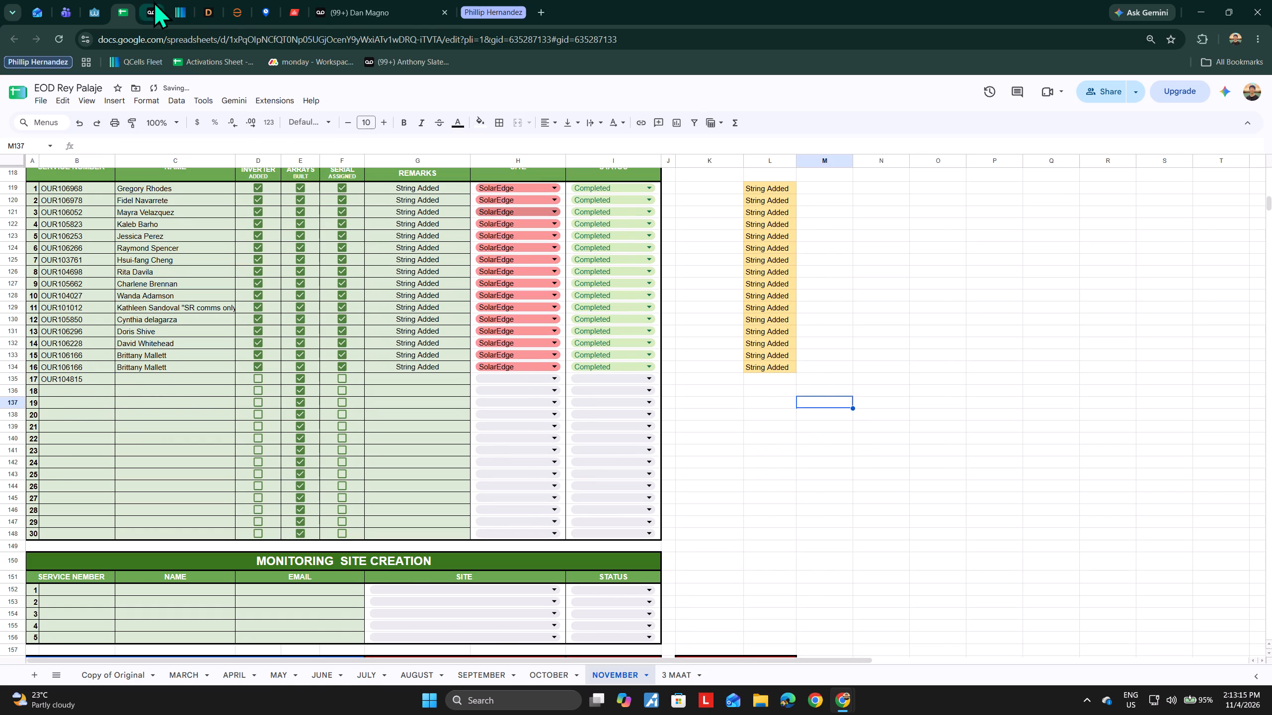
left_click(404, 0)
left_click_drag(270, 196, 155, 199)
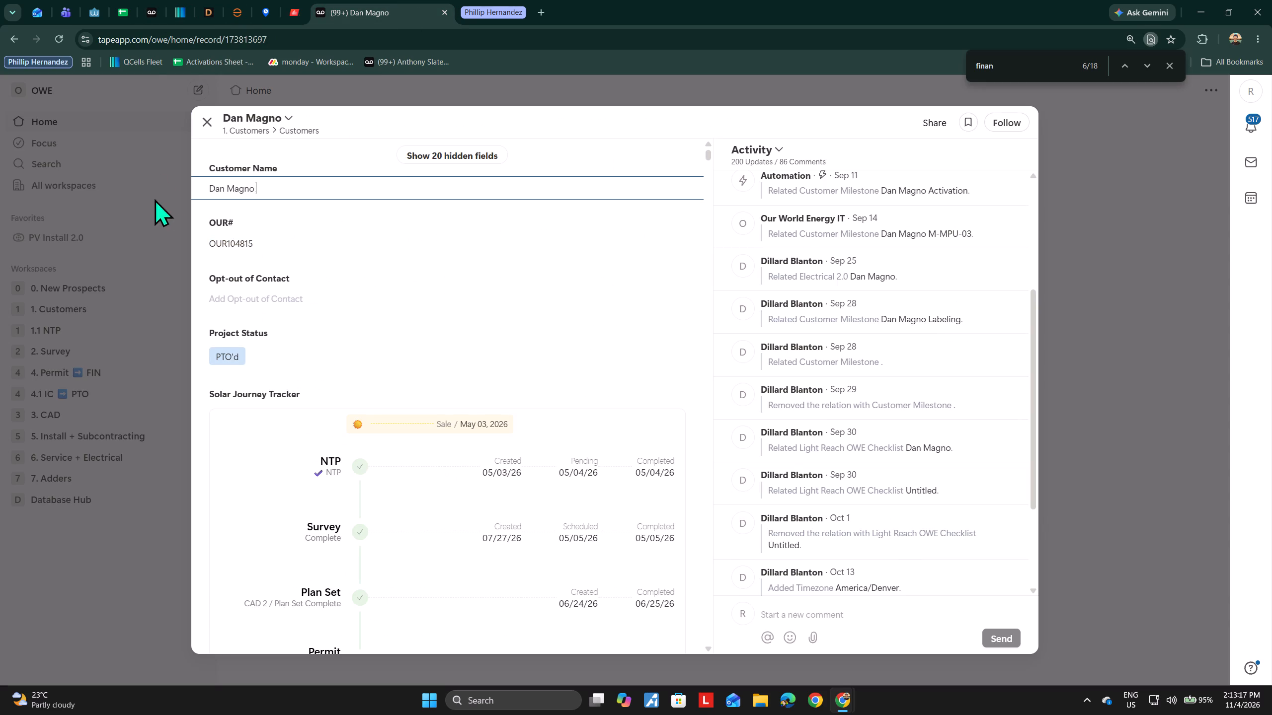
key("ctrl+c")
left_click_drag(129, 0, 131, 6)
double_click(199, 380)
key("ctrl+v")
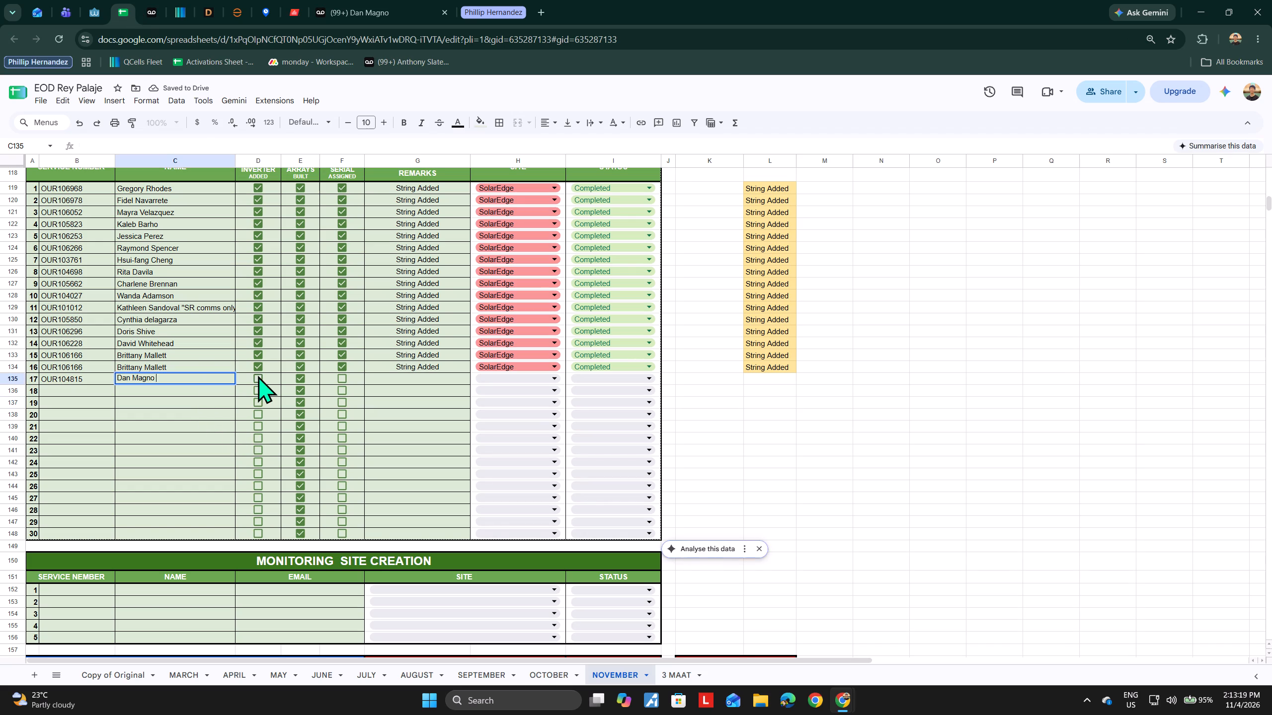
Complete entry 17 with Inverter Added and Serial Assigned ticked, remark String Added, site SolarEdge and status Completed.
left_click(258, 375)
left_click(344, 373)
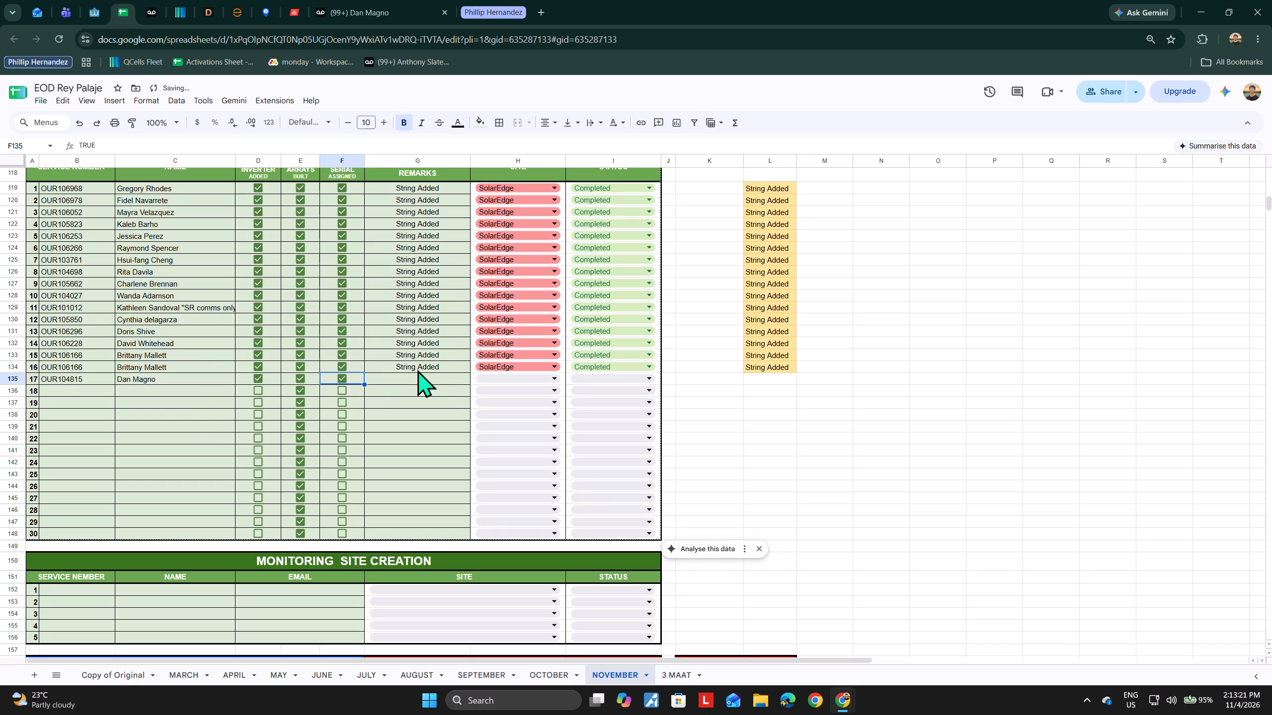
left_click(426, 369)
key("ctrl+c")
left_click(423, 375)
key("ctrl+v")
left_click(488, 379)
left_click(516, 400)
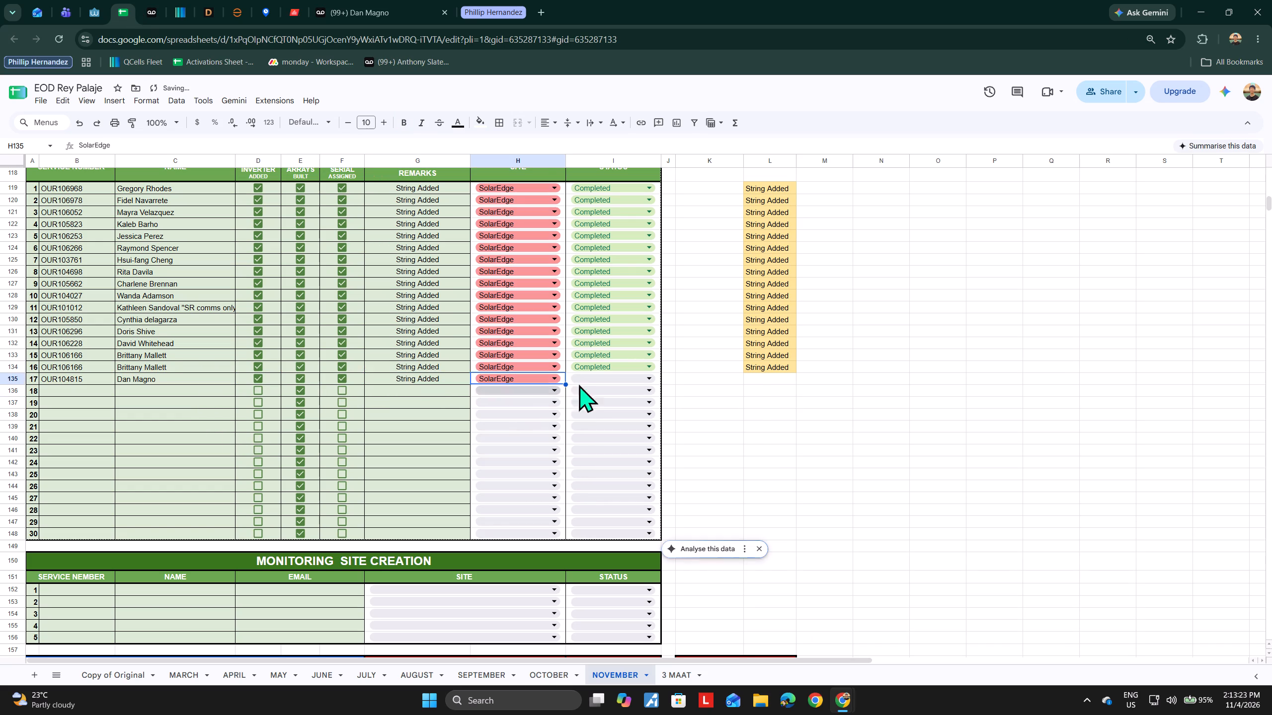
left_click(608, 377)
left_click(607, 392)
Copy the String Added label in column L into the row of entry 17.
left_click(774, 360)
left_click(771, 367)
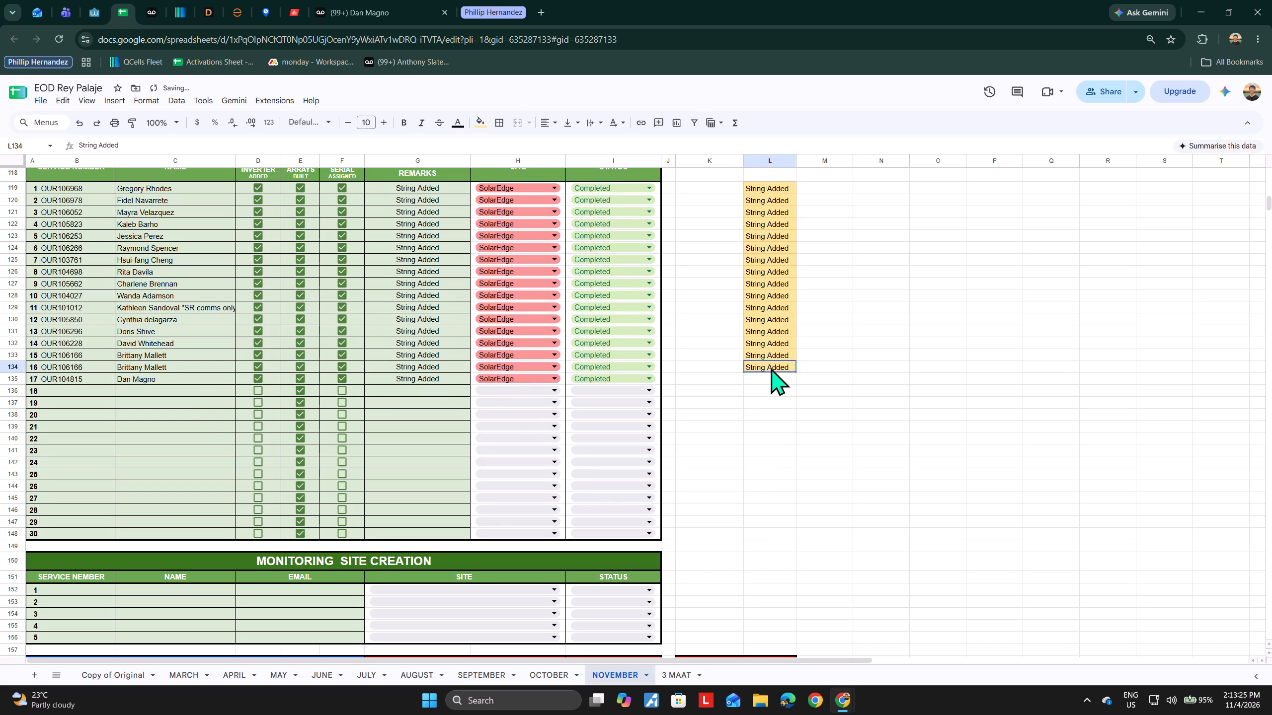
key("ctrl+c")
left_click(774, 377)
key("ctrl+v")
left_click(923, 378)
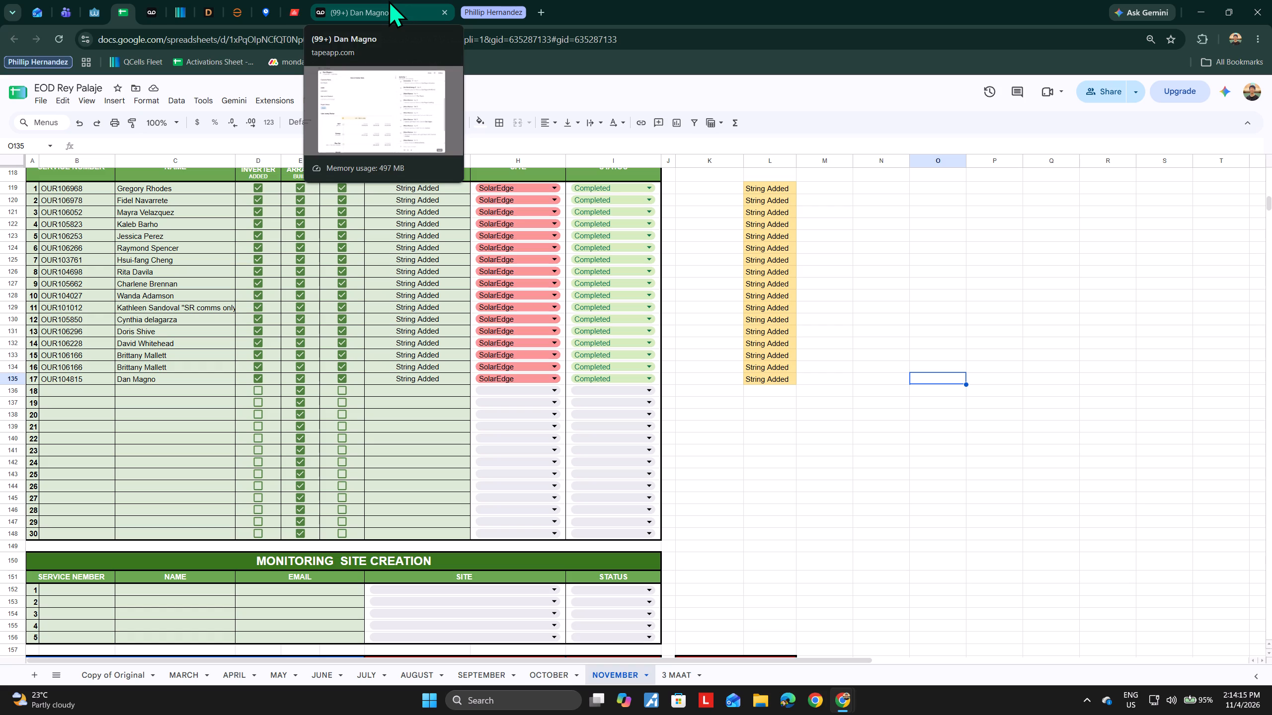
Close the Arrivy window showing the finished customer's optimizer map.
key("alt+Tab")
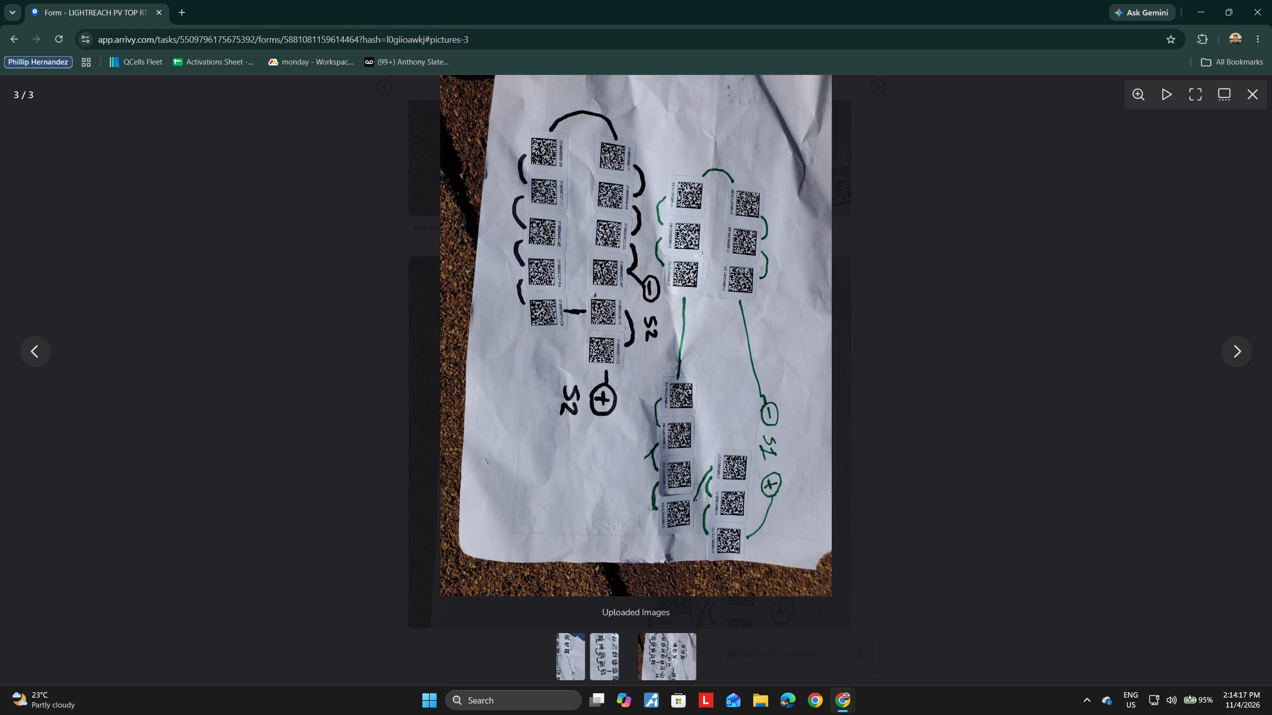
left_click(1269, 10)
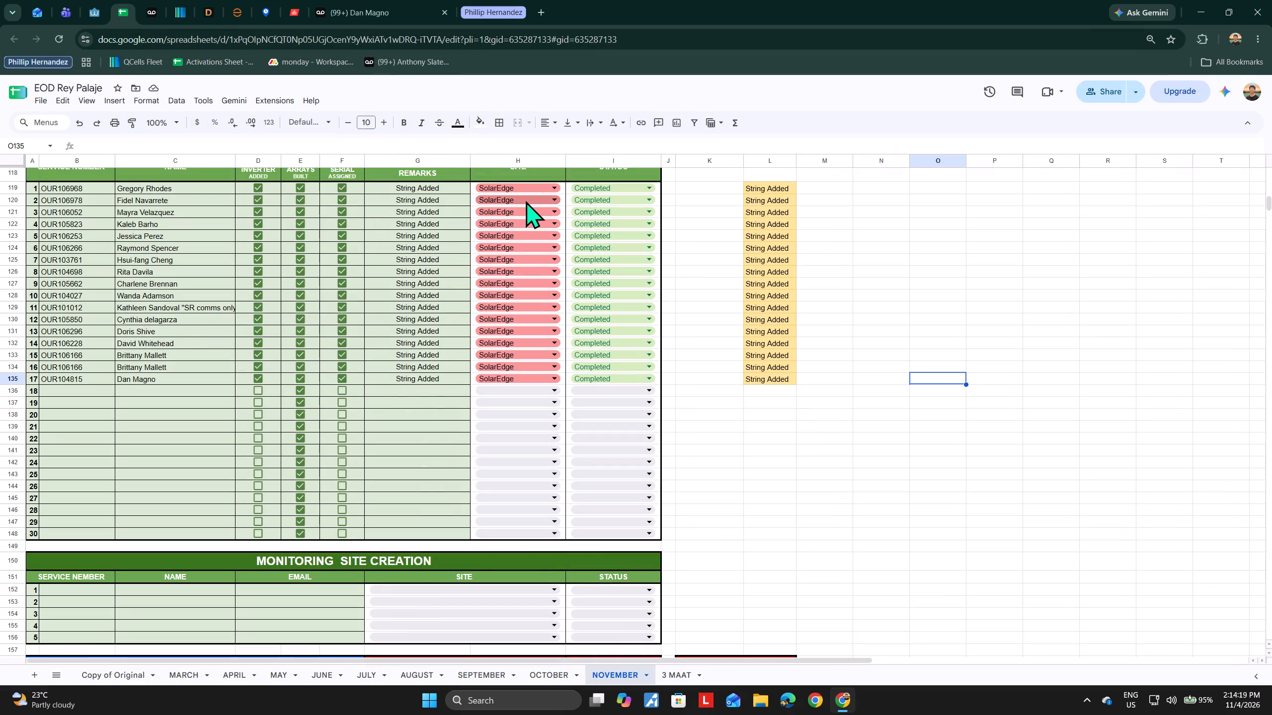
Open the OWE [AZ, Tucson] PV Install 2.0 record in Tape and its linked customer record, replacing the previous customer's page.
left_click(148, 4)
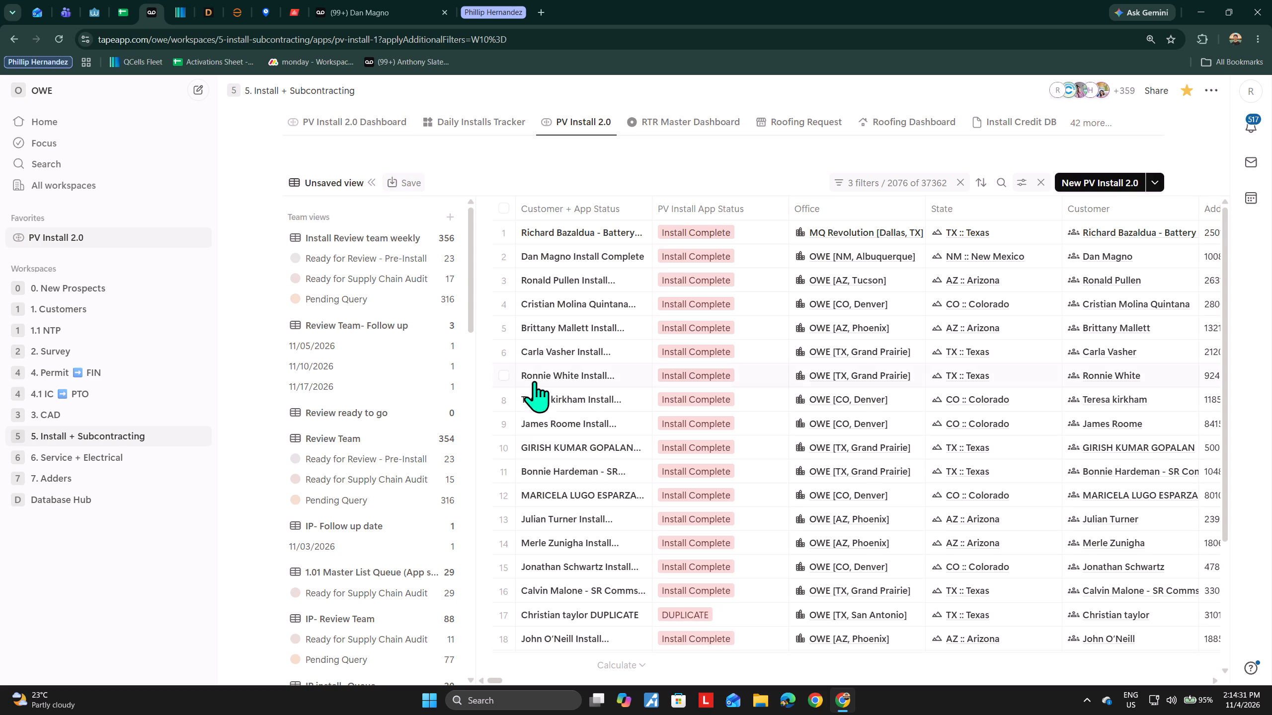
left_click(580, 280)
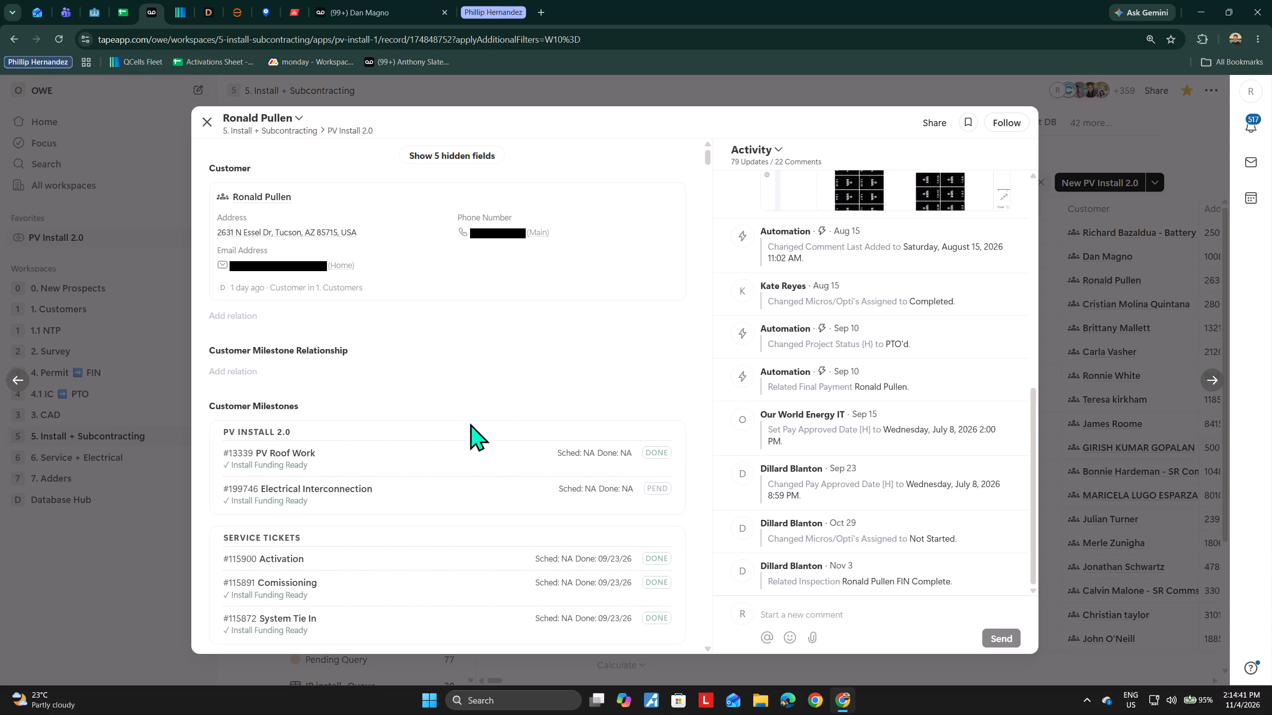
middle_click(254, 193)
left_click(542, 0)
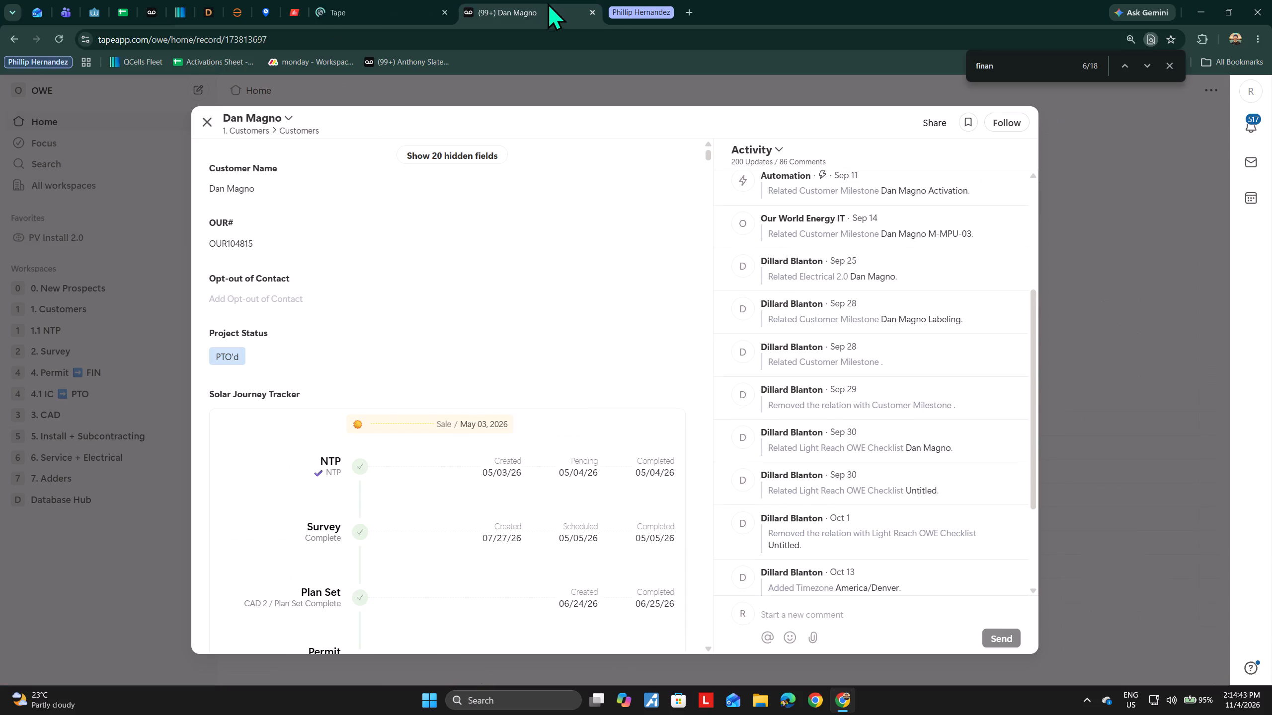
left_click(594, 14)
left_click(359, 2)
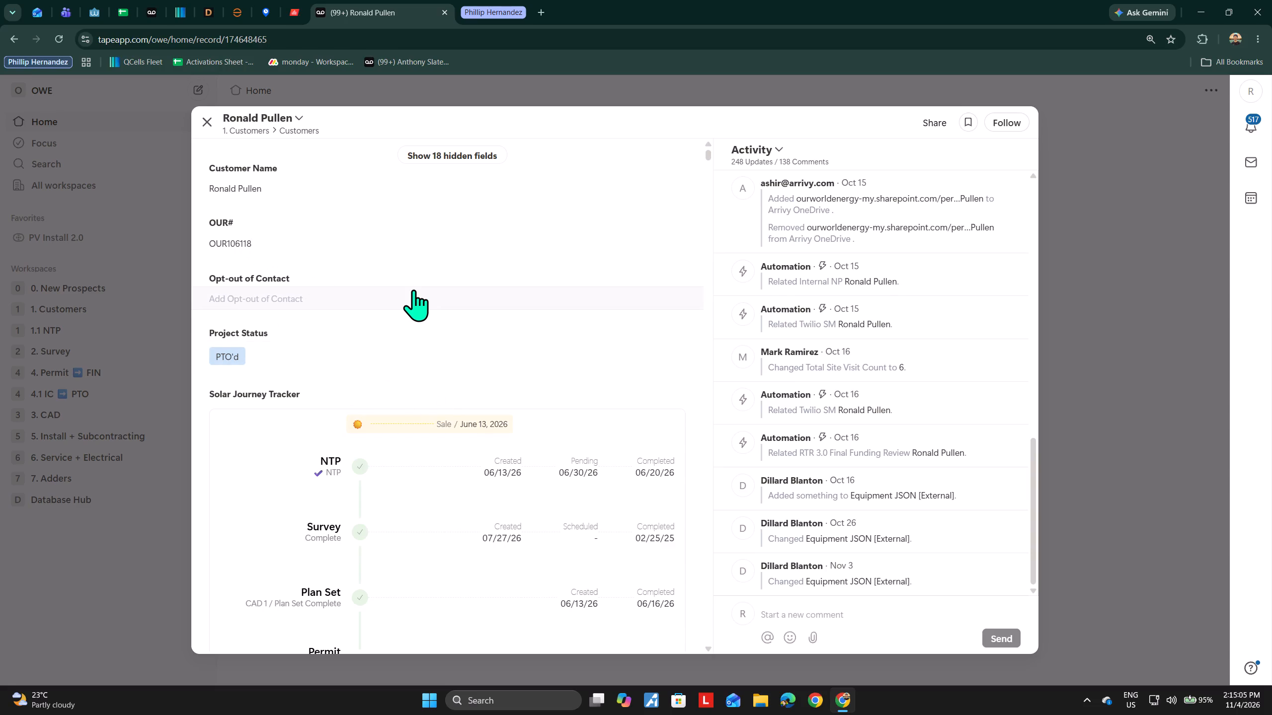
Find the Finance ID in the customer record by searching for "finan" and copy it.
key("ctrl+f")
key("f")
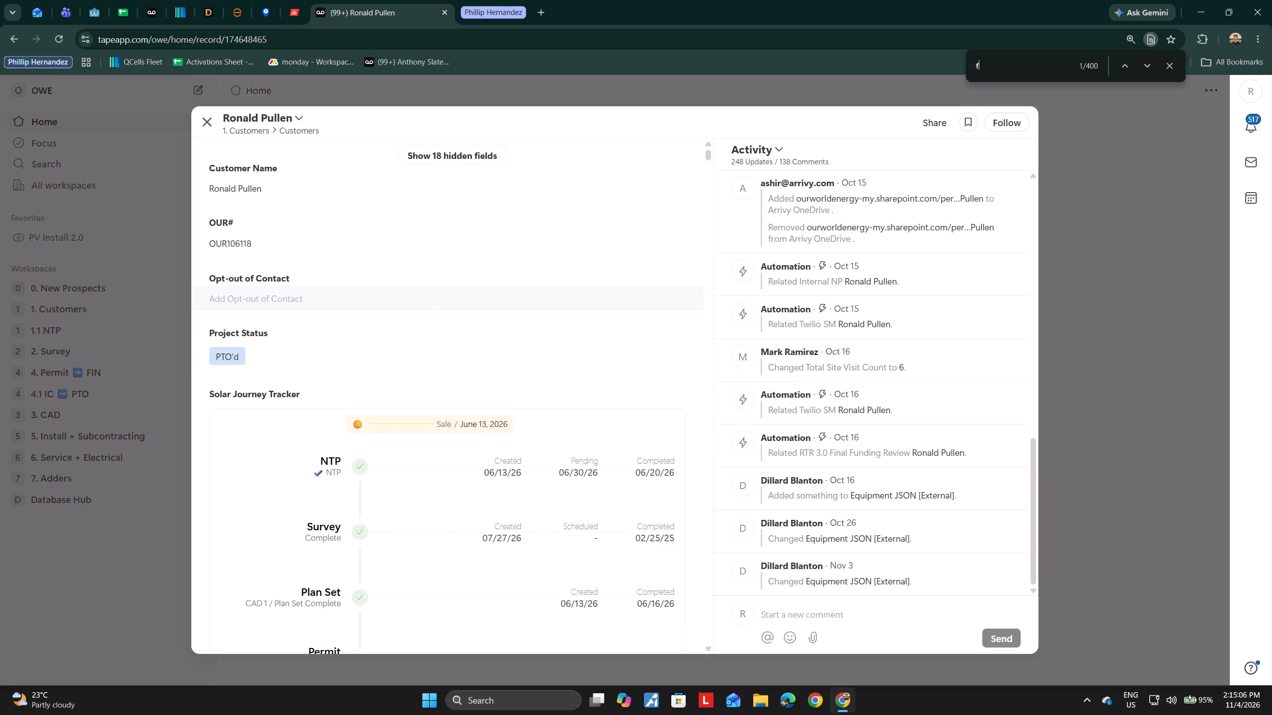
type("inan")
key("Return")
key("Return")
key("Return")
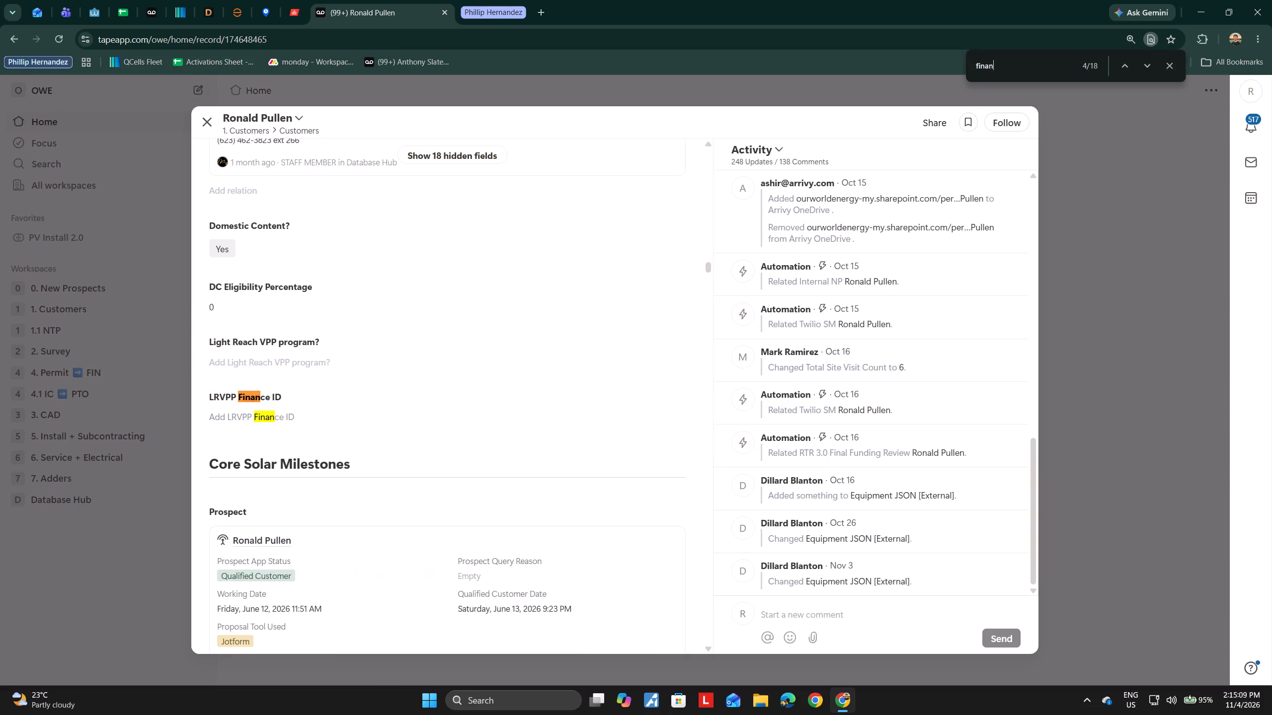
key("Return")
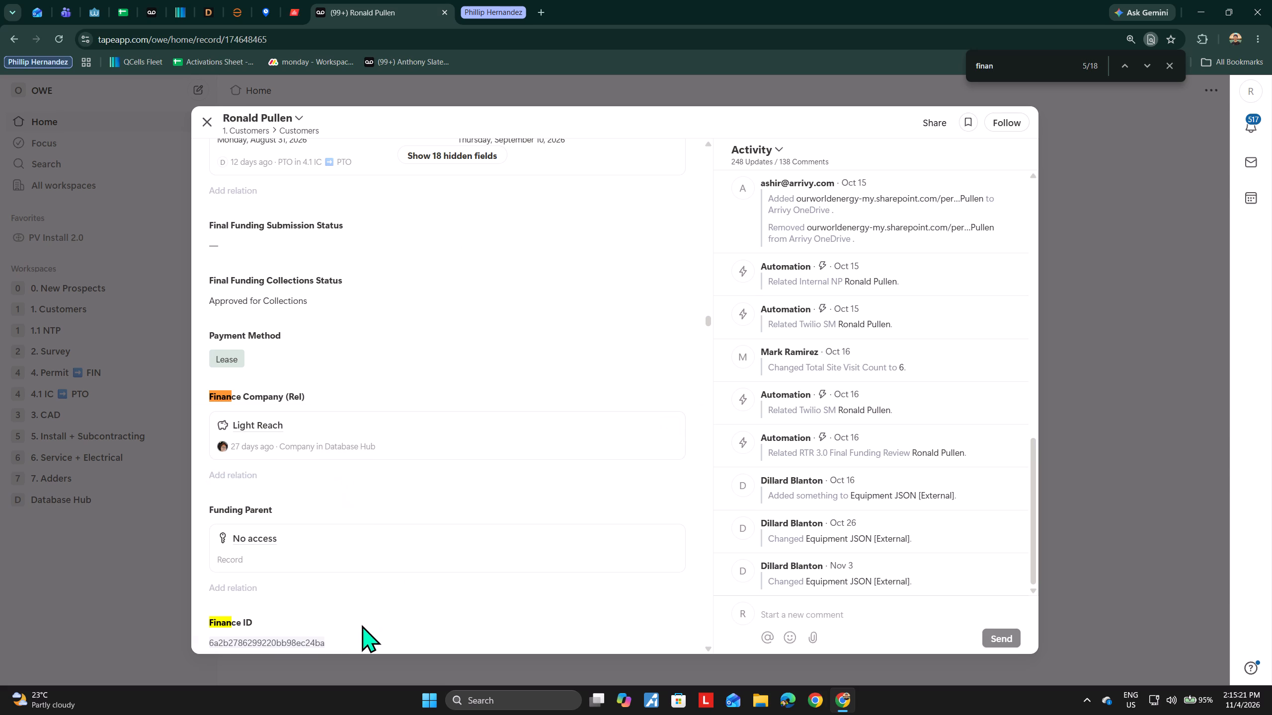
left_click_drag(357, 645, 152, 648)
key("ctrl+c")
Search the SolarEdge monitoring site list for the copied Finance ID and open the matching site.
left_click(294, 4)
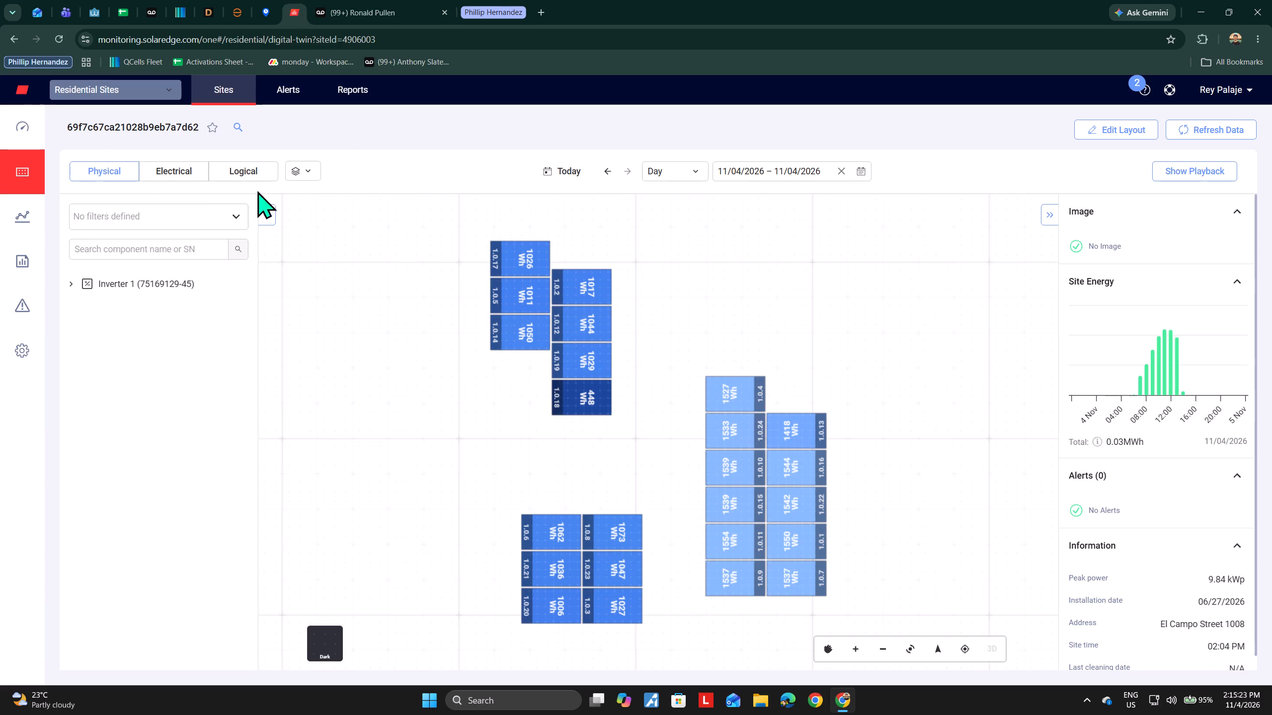
left_click(23, 91)
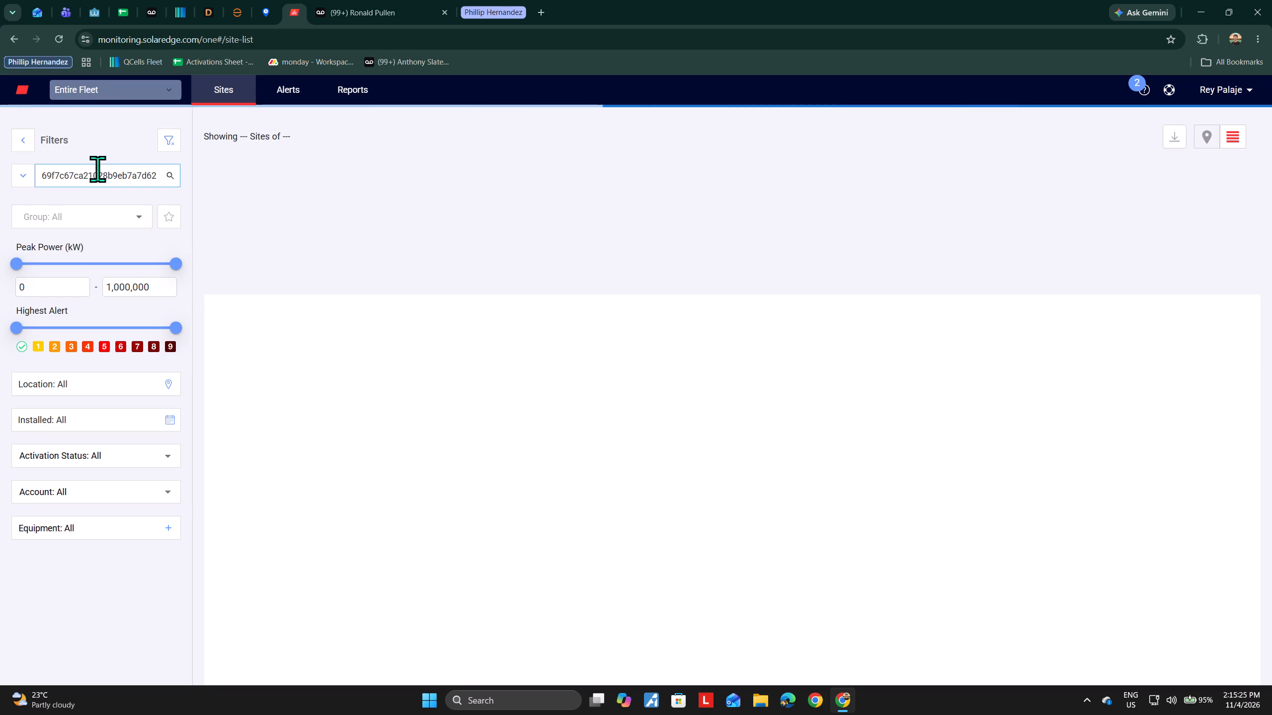
double_click(93, 175)
key("ctrl+v")
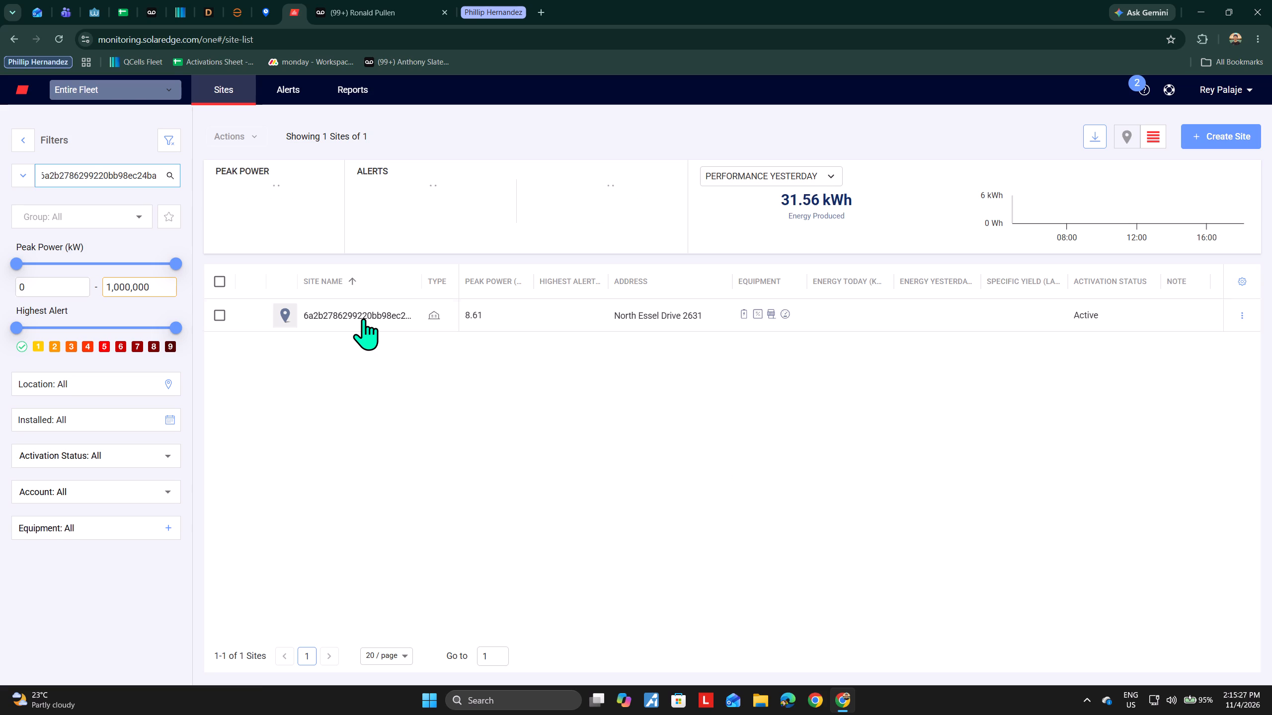
left_click(363, 316)
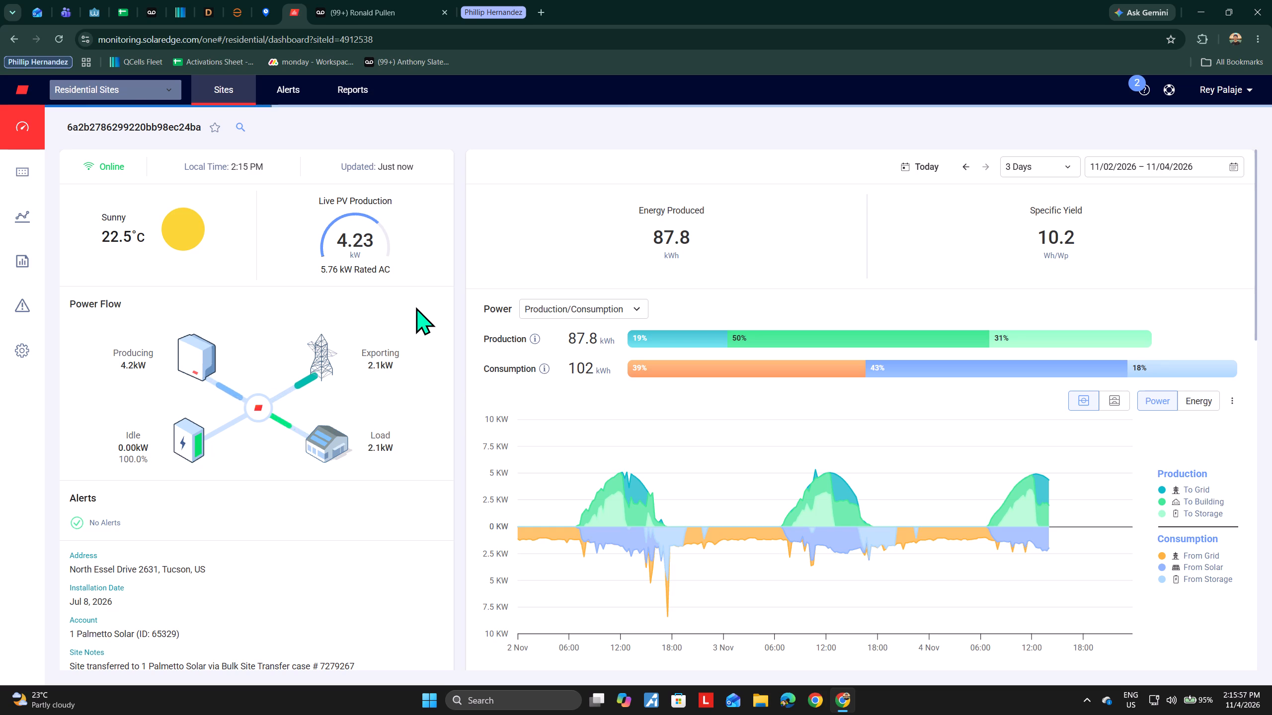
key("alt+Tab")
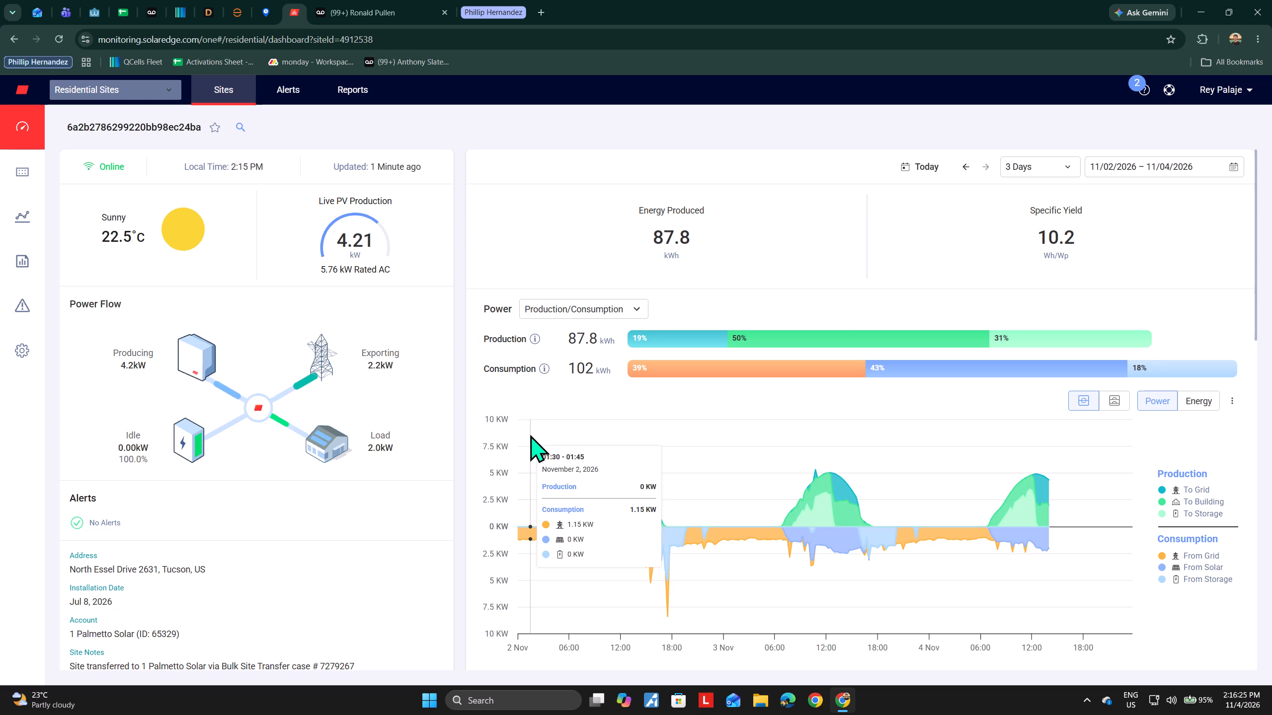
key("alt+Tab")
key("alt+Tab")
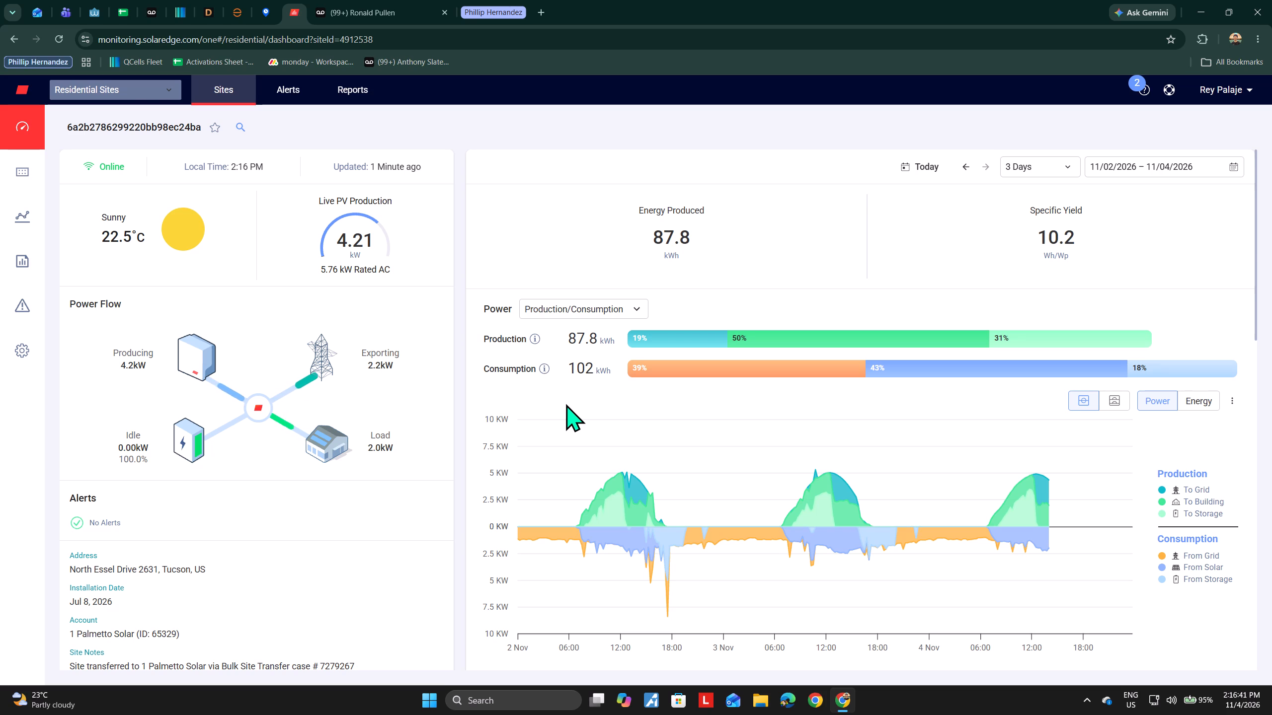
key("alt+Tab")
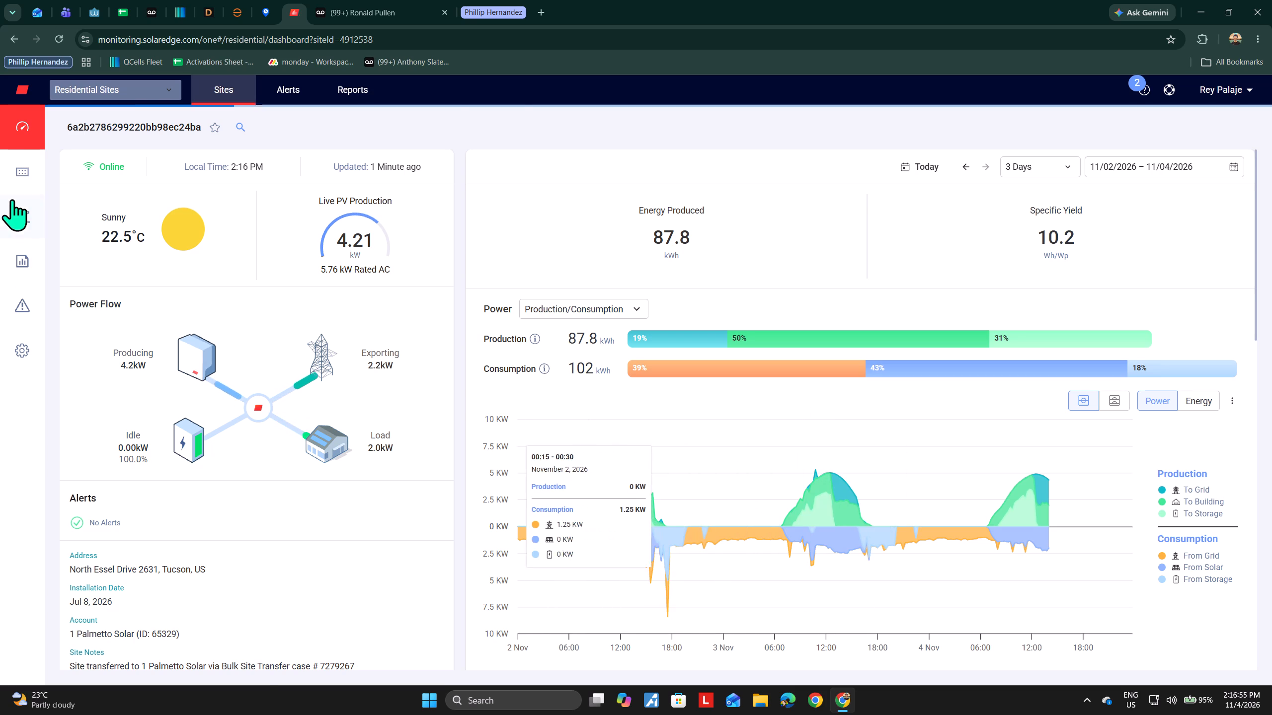
Open the site's physical layout and start editing it in SolarEdge Designer.
left_click(15, 169)
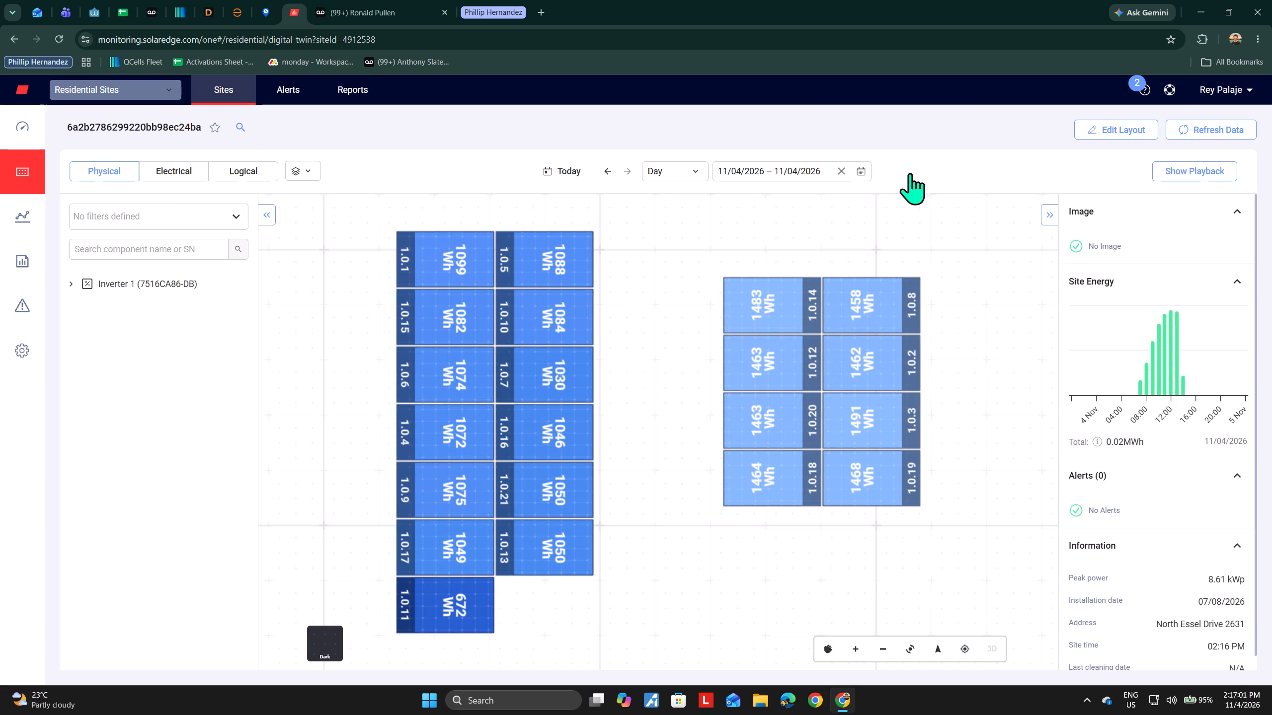
left_click(1117, 129)
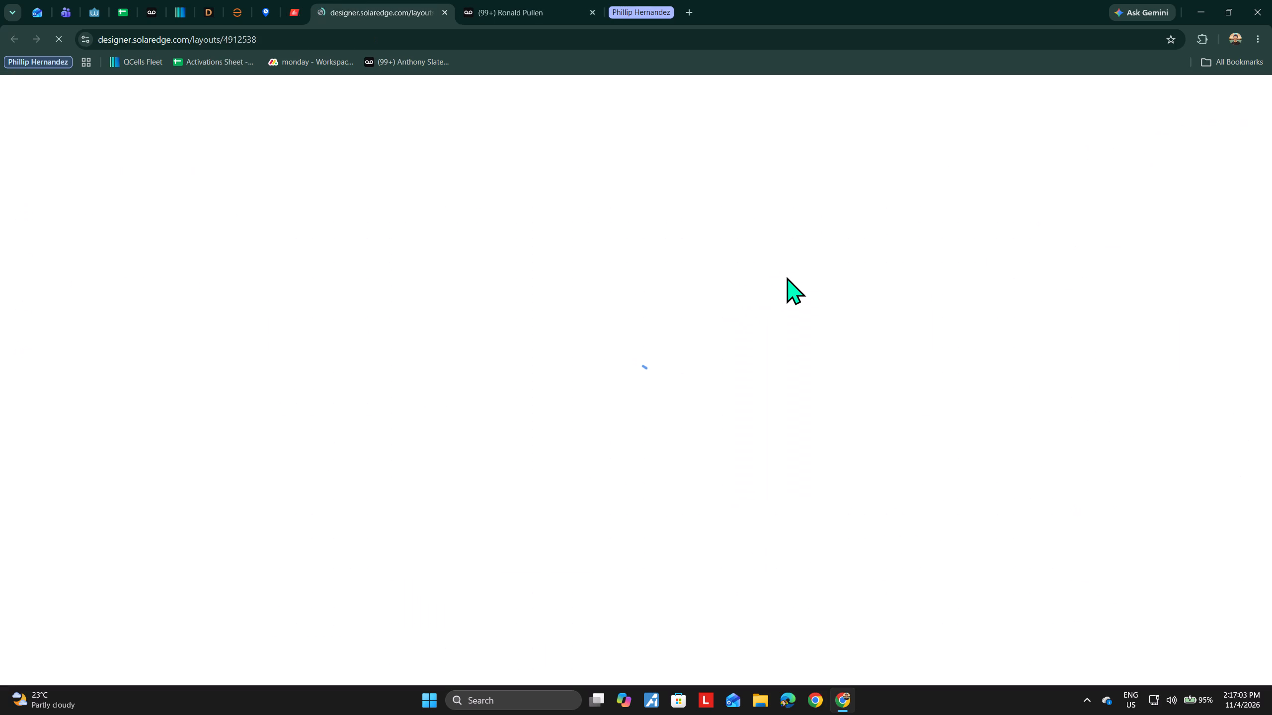